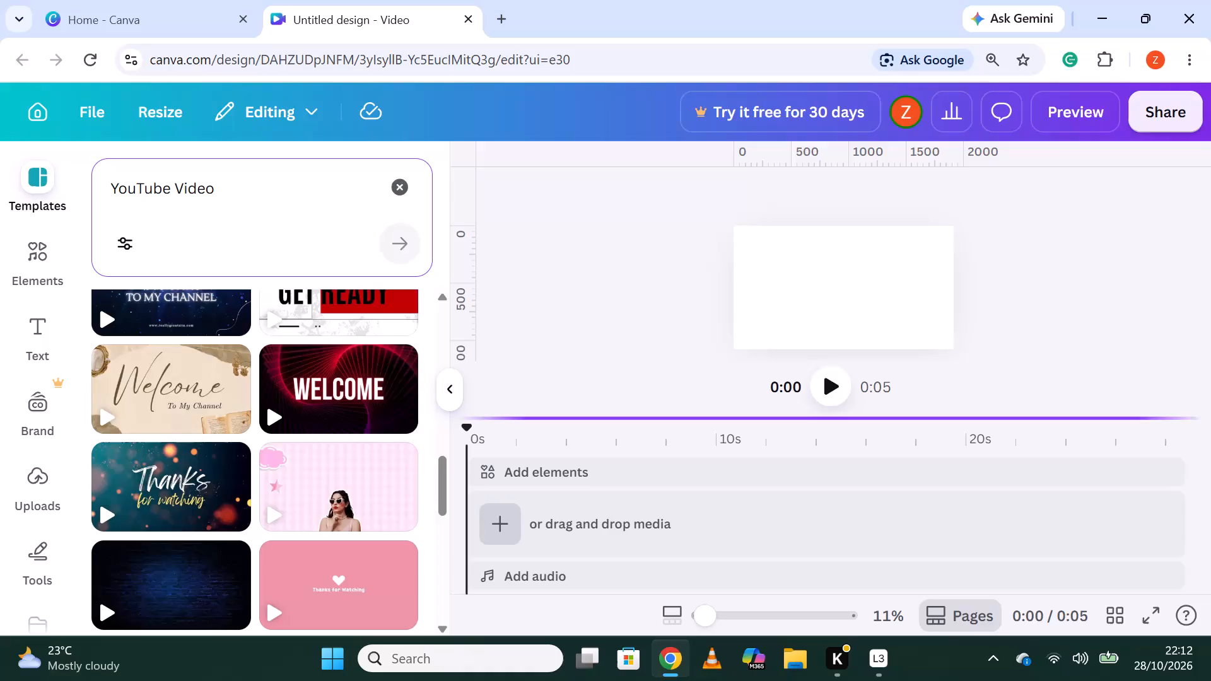
Add the red-and-black WELCOME video template to the empty timeline.
left_click_drag(317, 404, 584, 509)
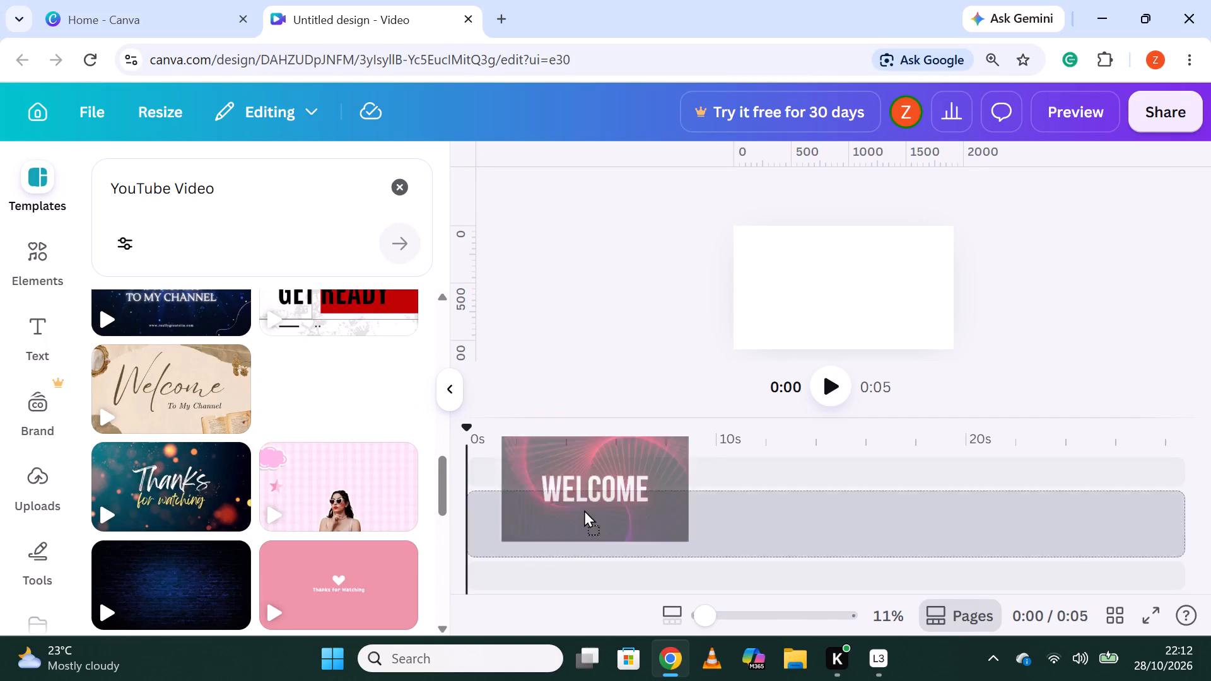
left_click_drag(584, 509, 559, 512)
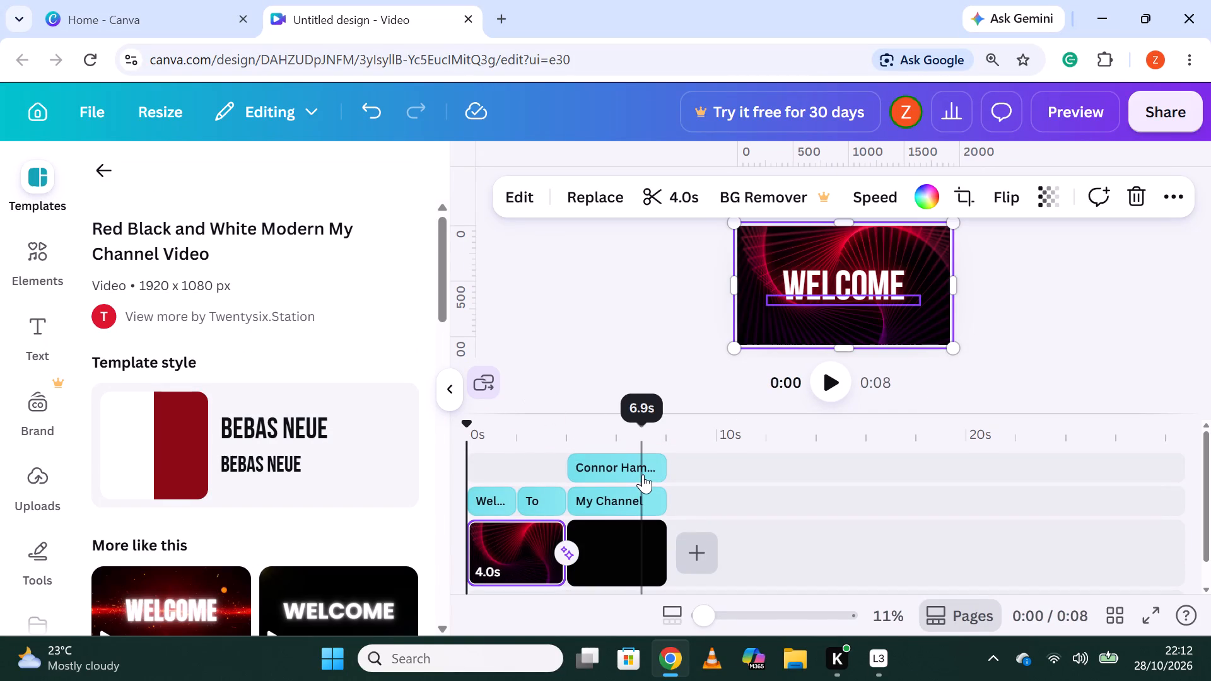
Search the stock video library for "space".
scroll(233, 436, "down", 2)
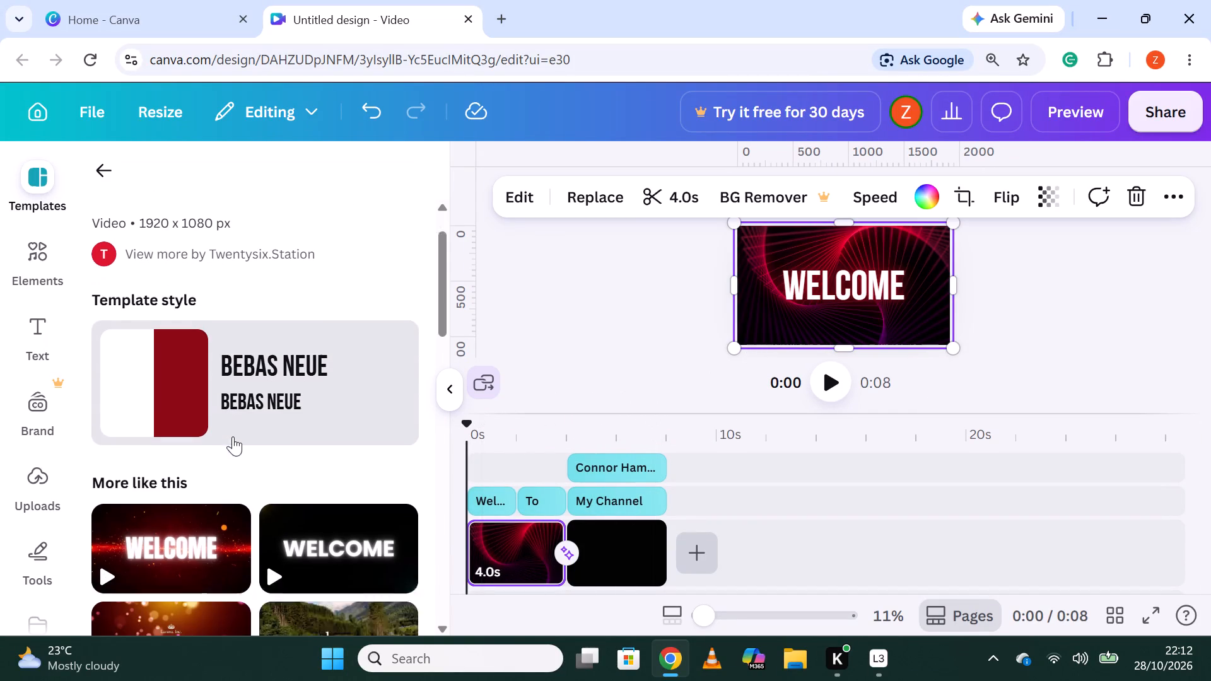
scroll(0, 551, "down", 8)
left_click(36, 574)
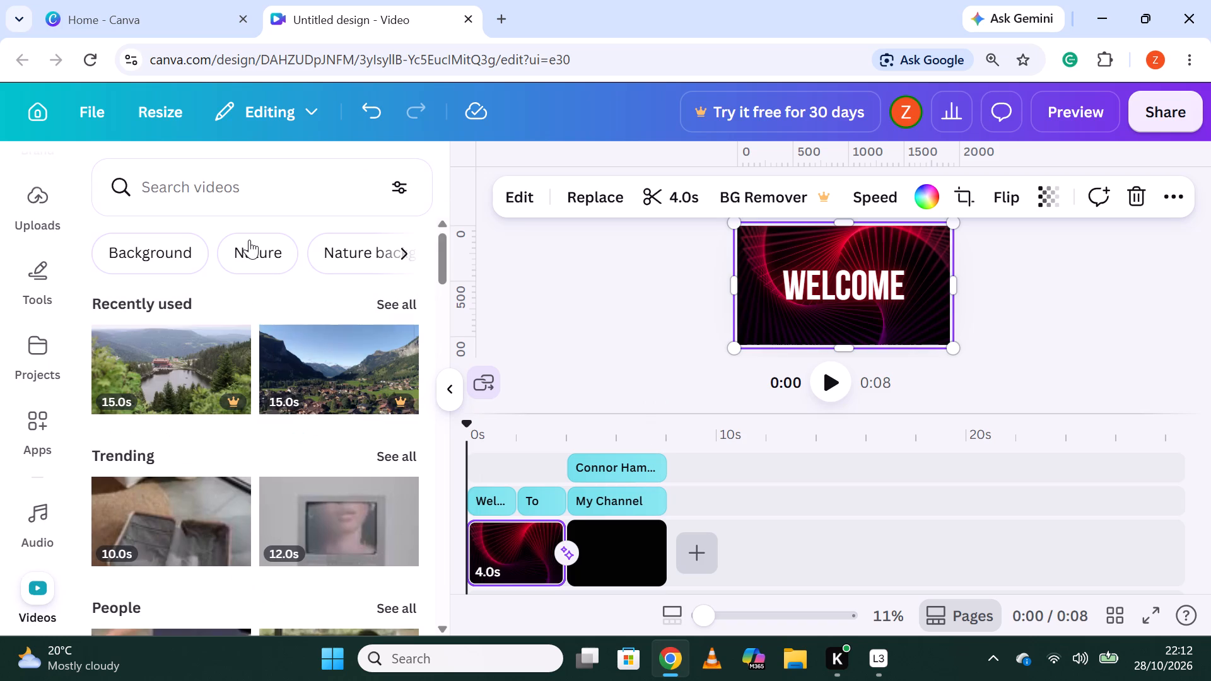
left_click(272, 197)
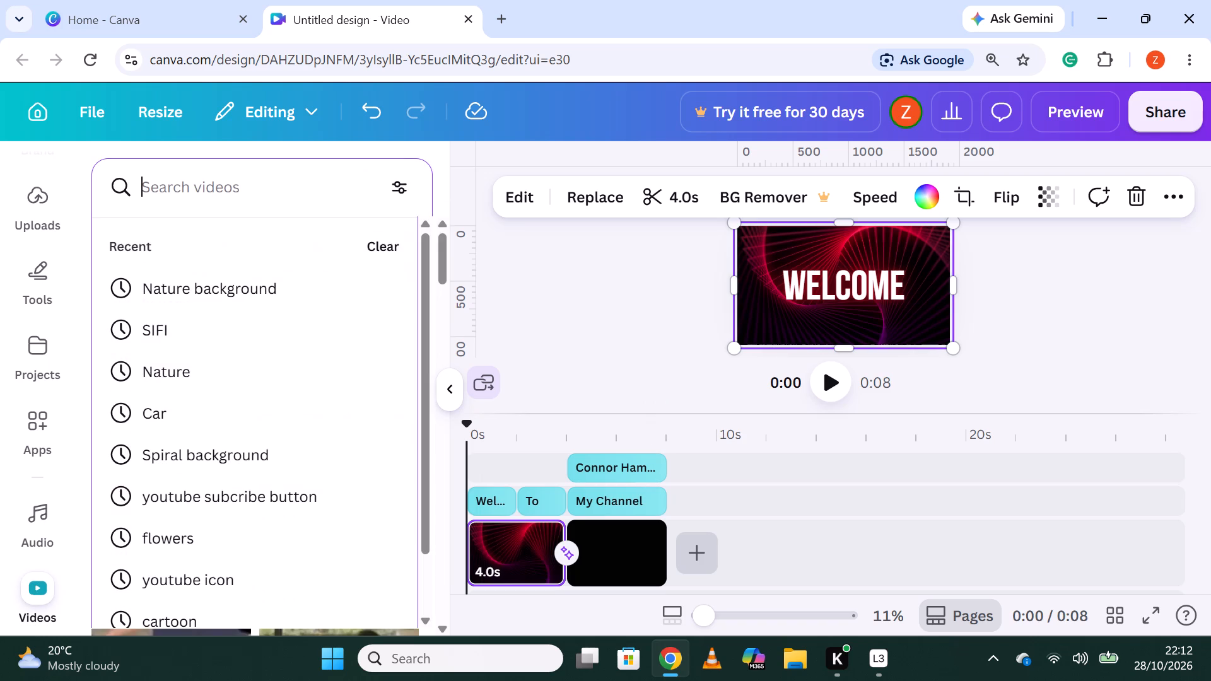
type("sifi")
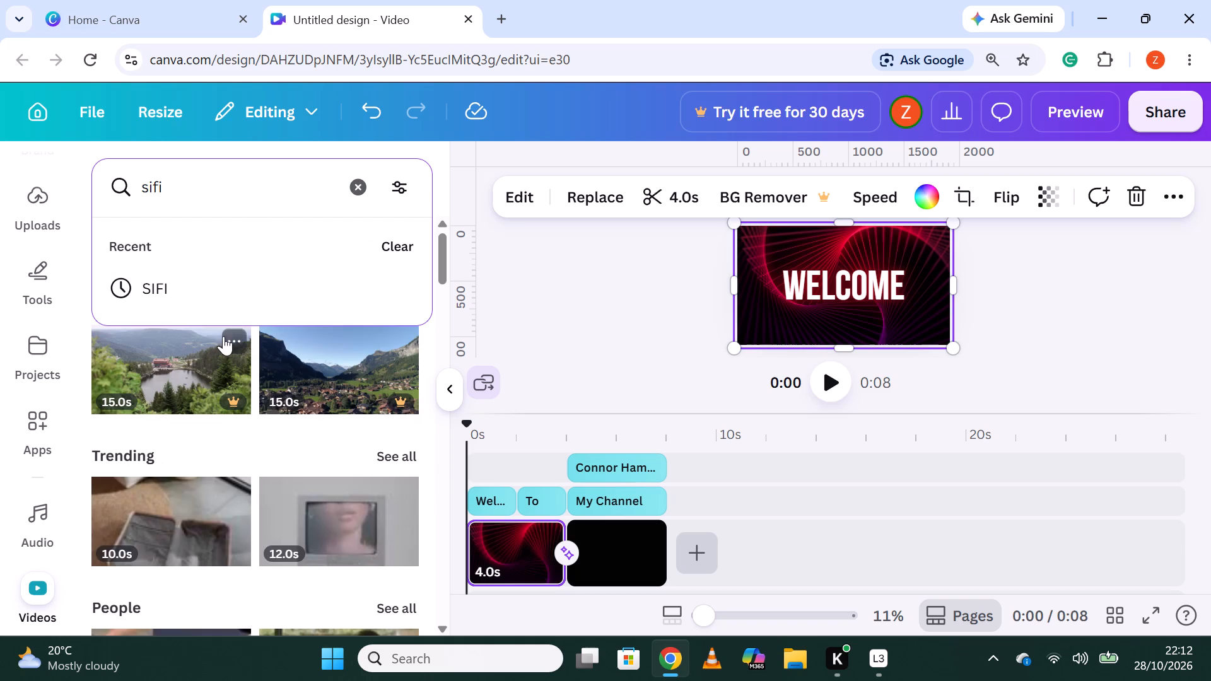
key("BackSpace")
key("BackSpace")
key("BackSpace")
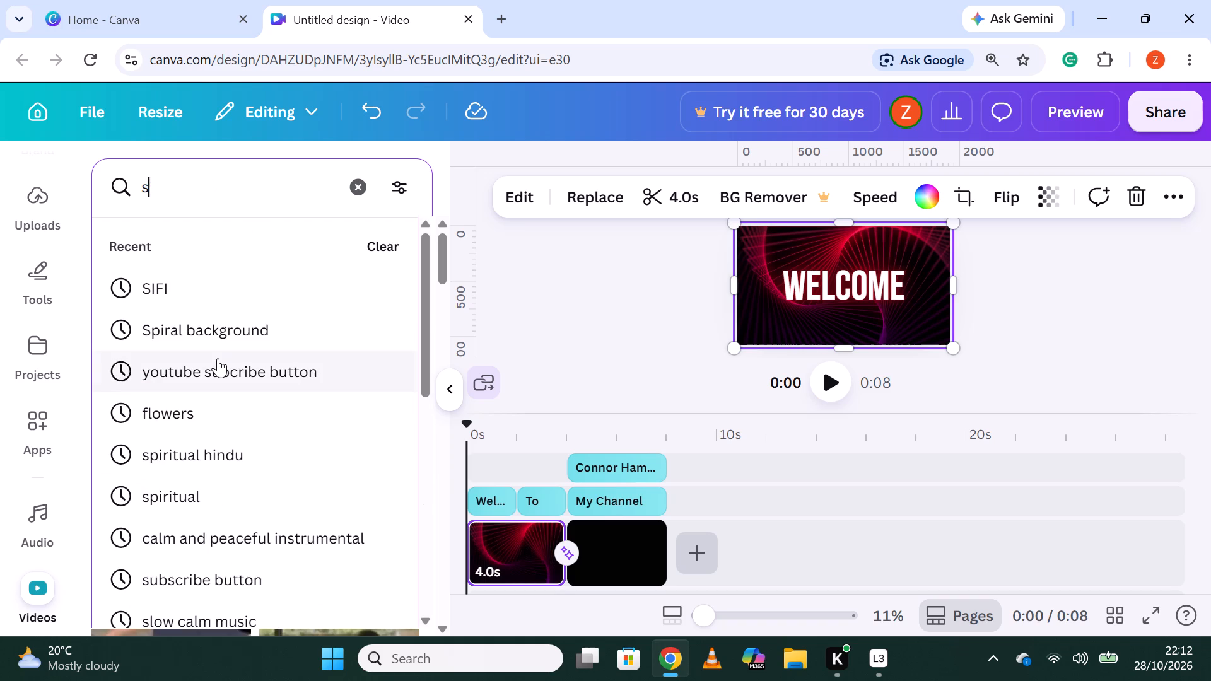
key("c")
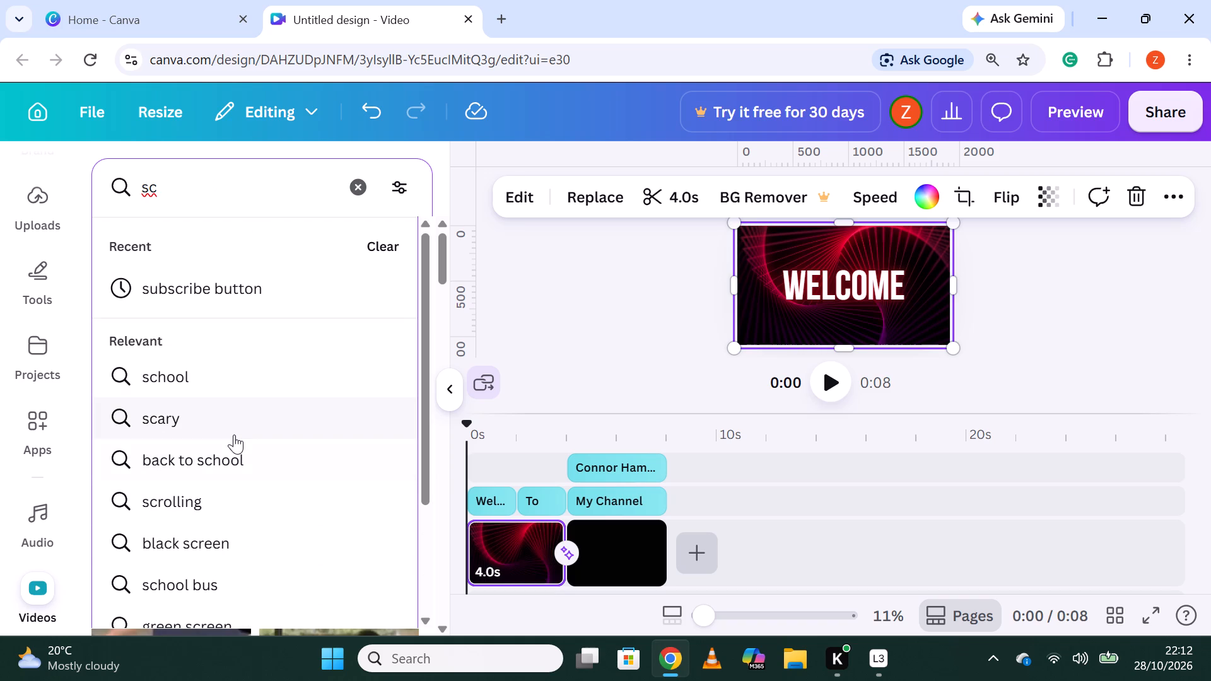
key("BackSpace")
key("p")
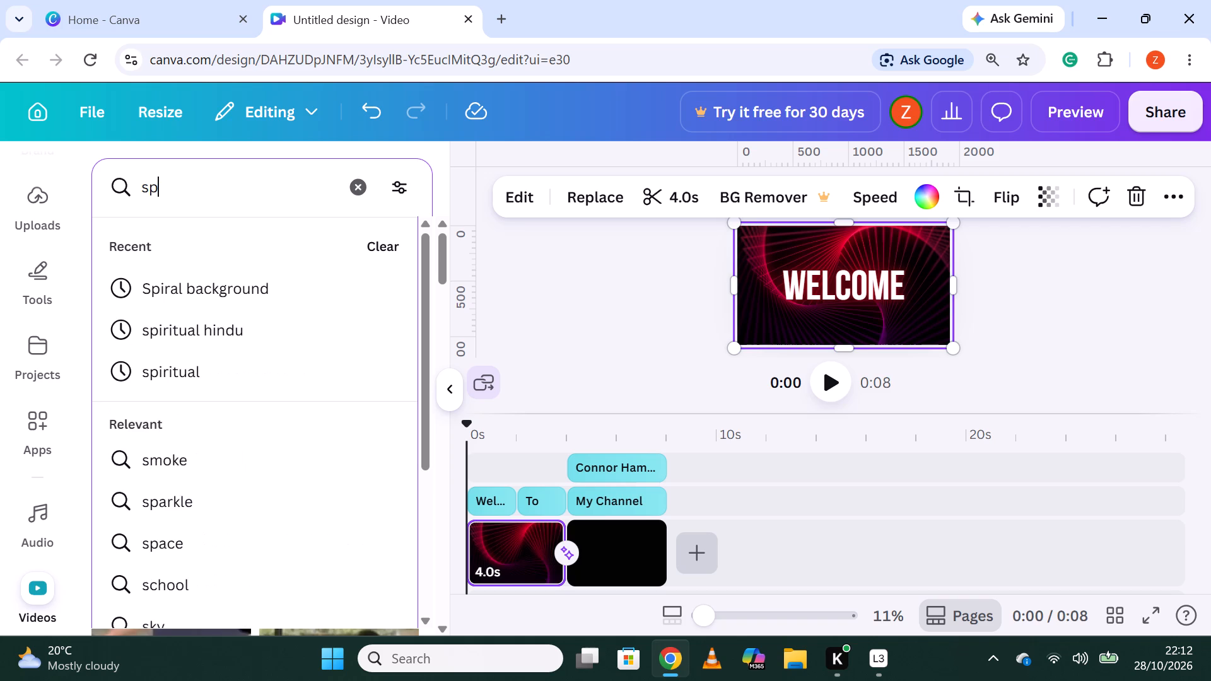
left_click(219, 486)
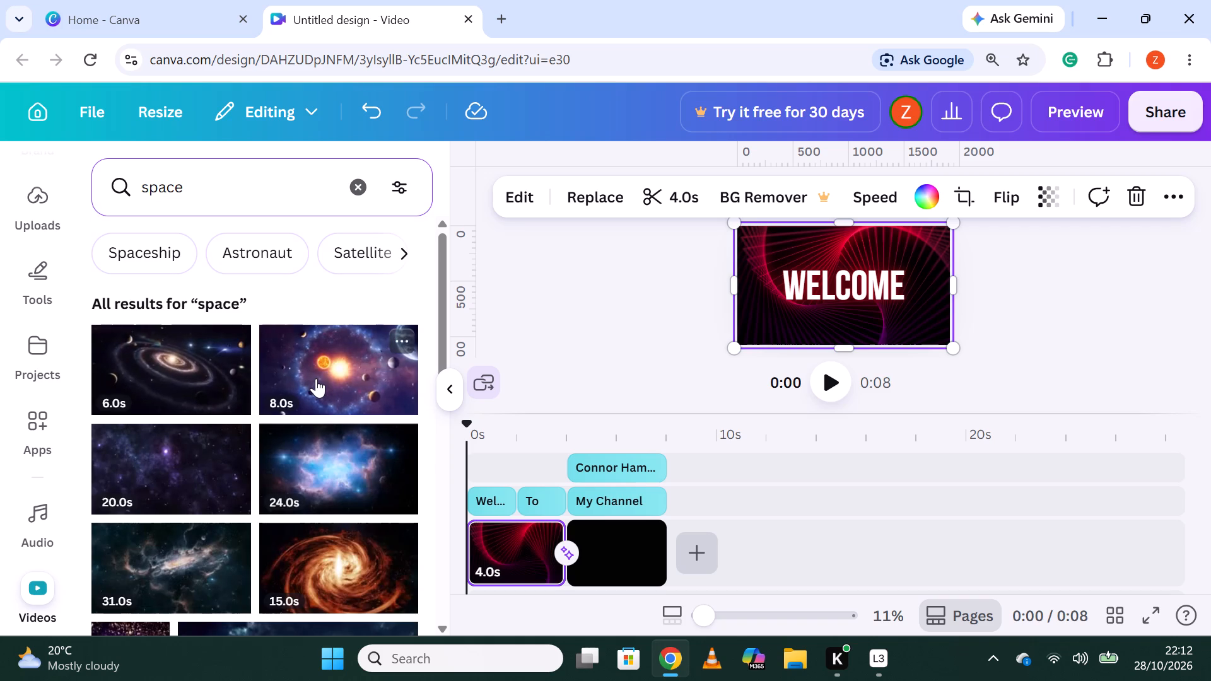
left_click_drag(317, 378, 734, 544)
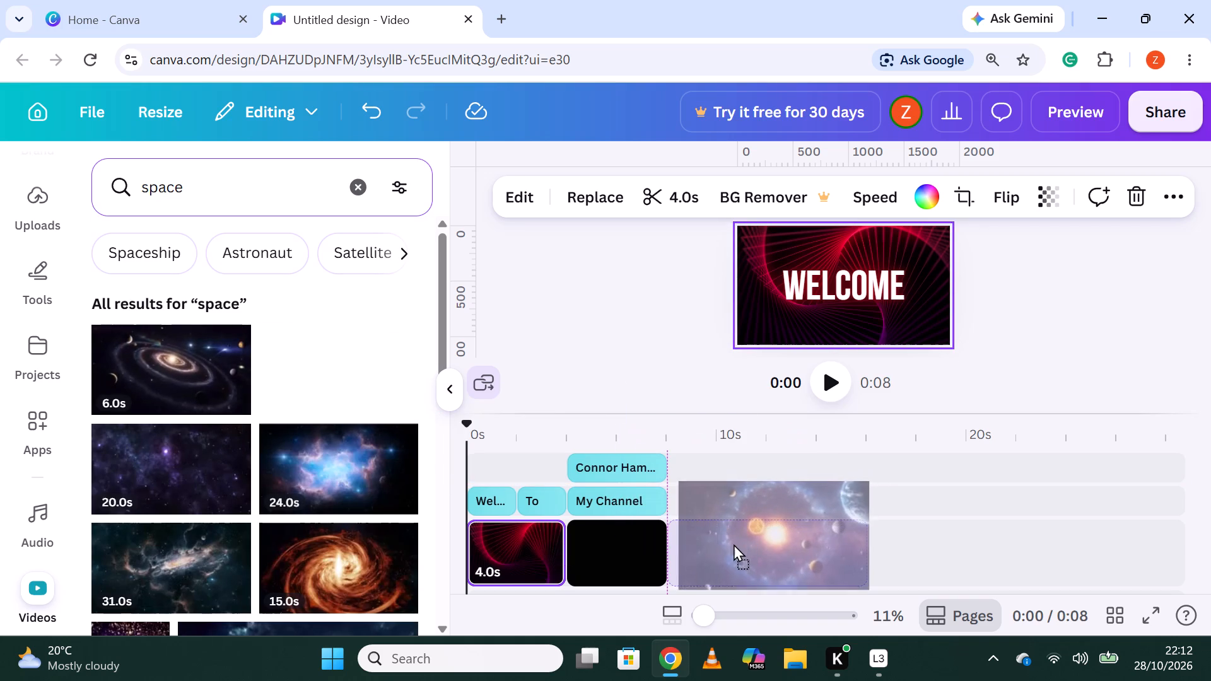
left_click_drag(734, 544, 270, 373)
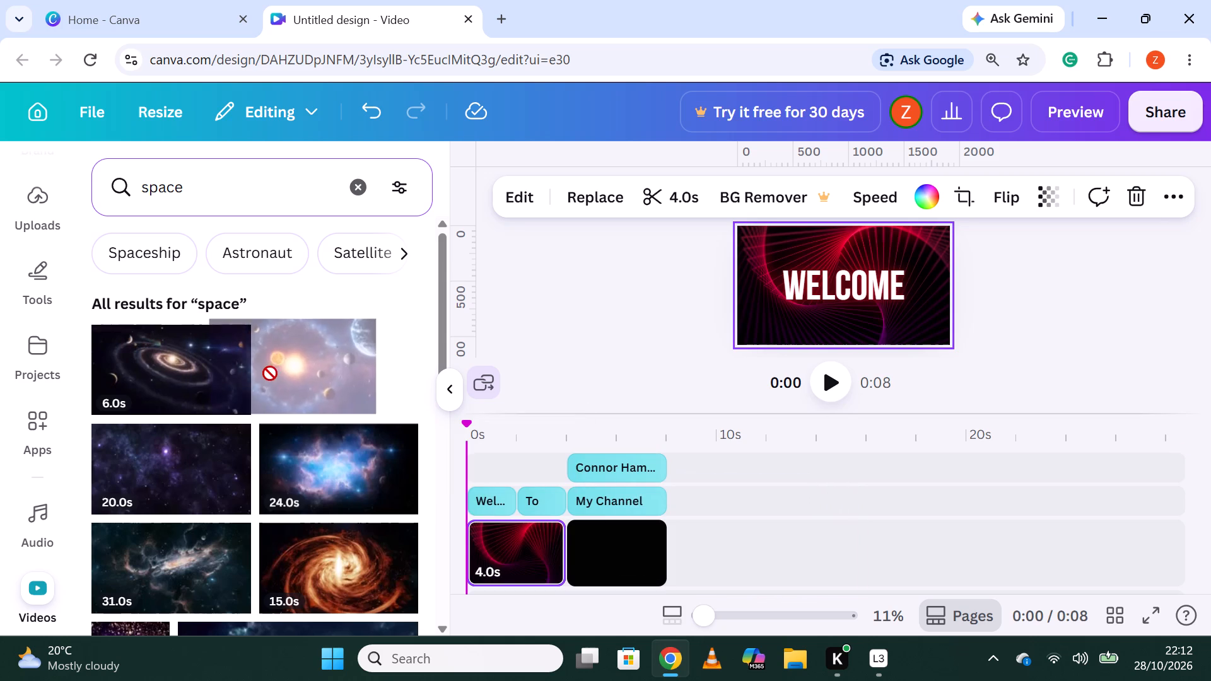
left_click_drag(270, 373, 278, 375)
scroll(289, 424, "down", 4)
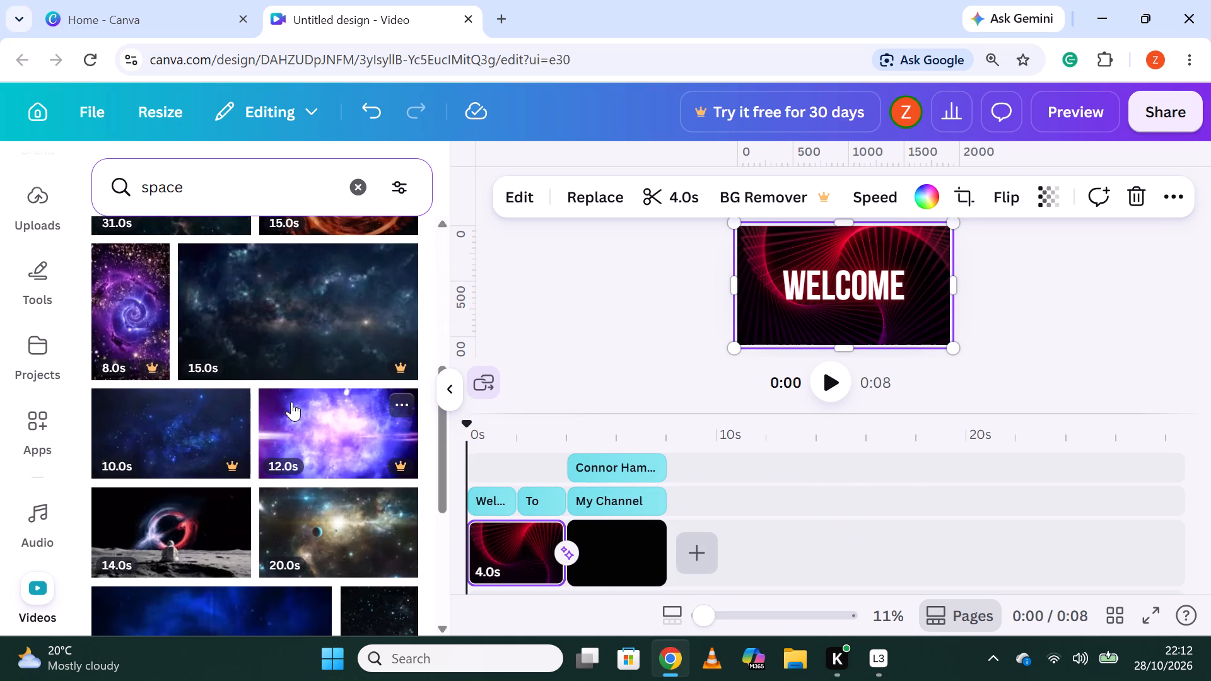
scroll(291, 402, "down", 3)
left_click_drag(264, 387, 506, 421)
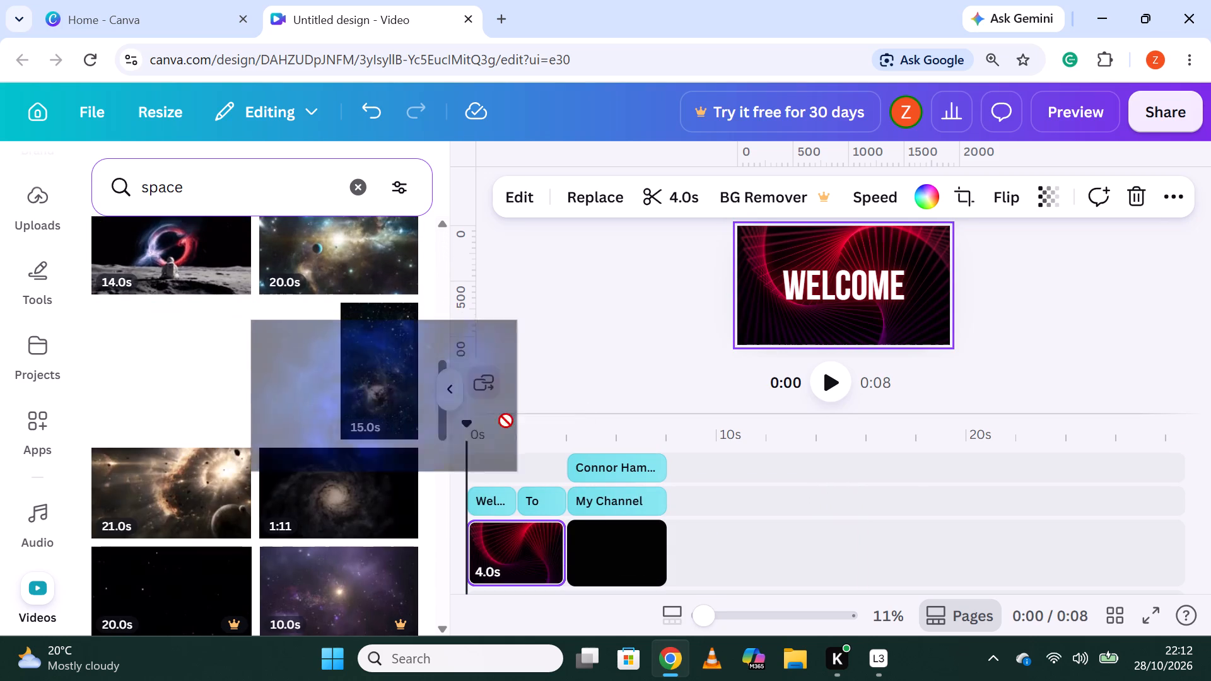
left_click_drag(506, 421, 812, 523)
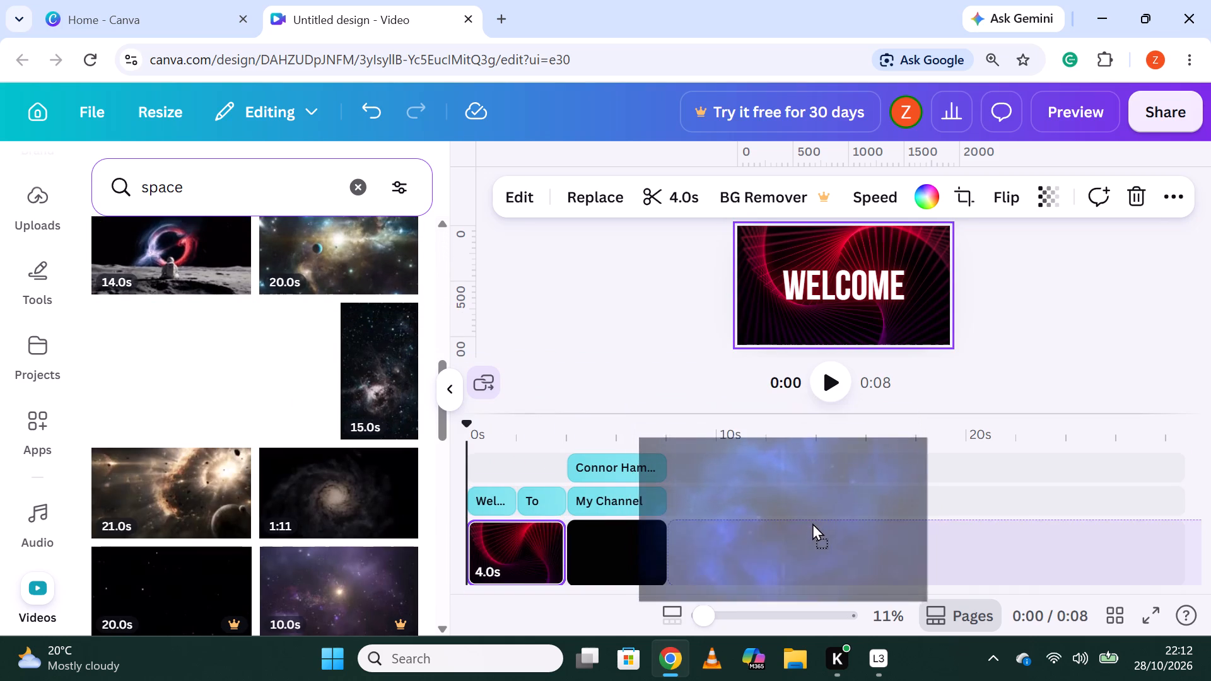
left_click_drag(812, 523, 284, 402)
Add the 1:11 spiral galaxy video to the main track after the template's black clip.
left_click_drag(343, 503, 431, 512)
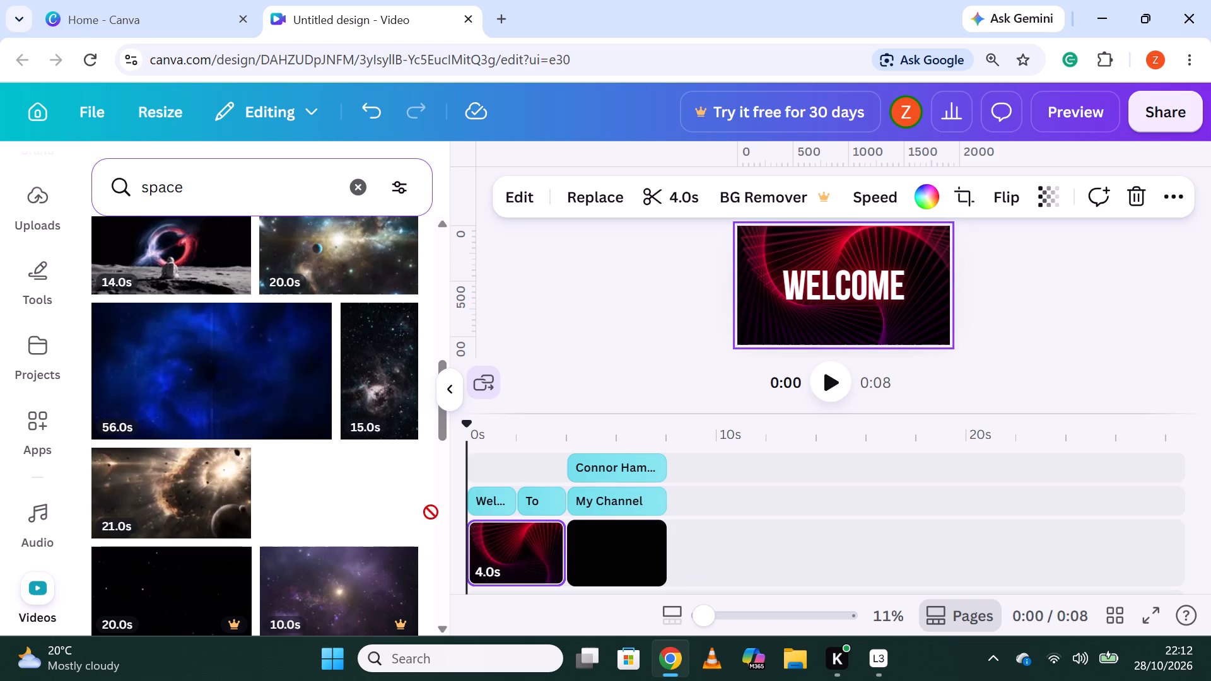
left_click_drag(431, 512, 810, 554)
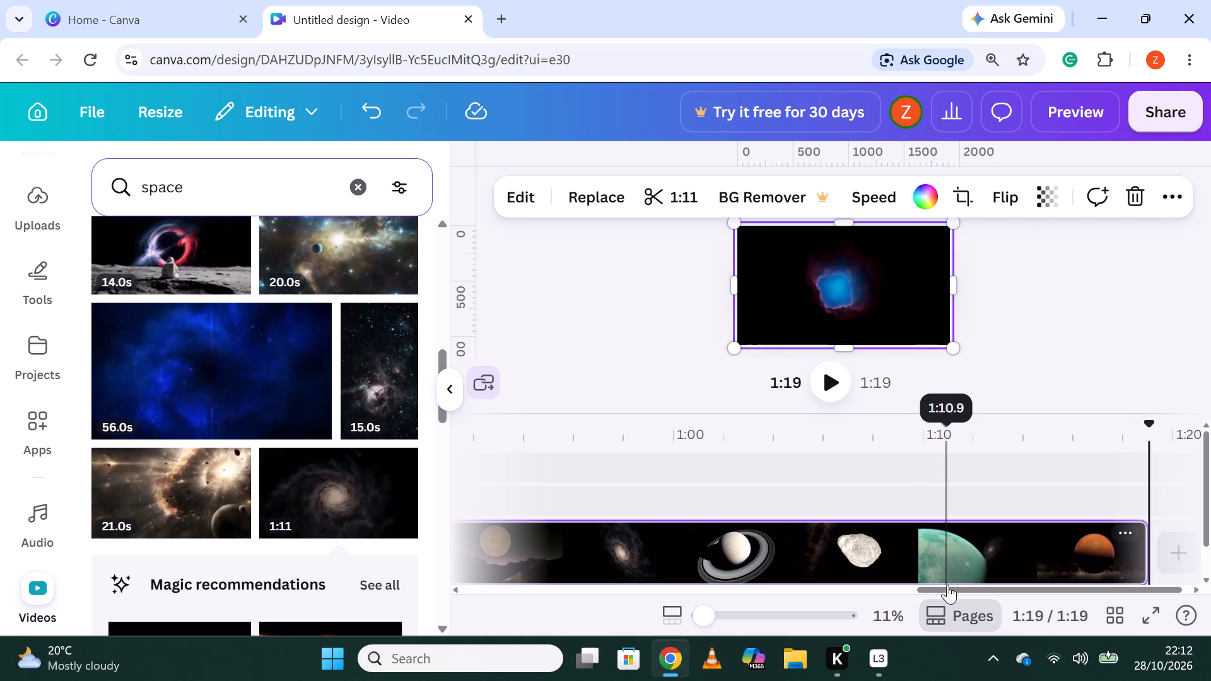
Overlay the 6.0s galaxy-with-planets video above the start of the 1:11 clip, directly after the My Channel text.
left_click_drag(942, 585, 621, 629)
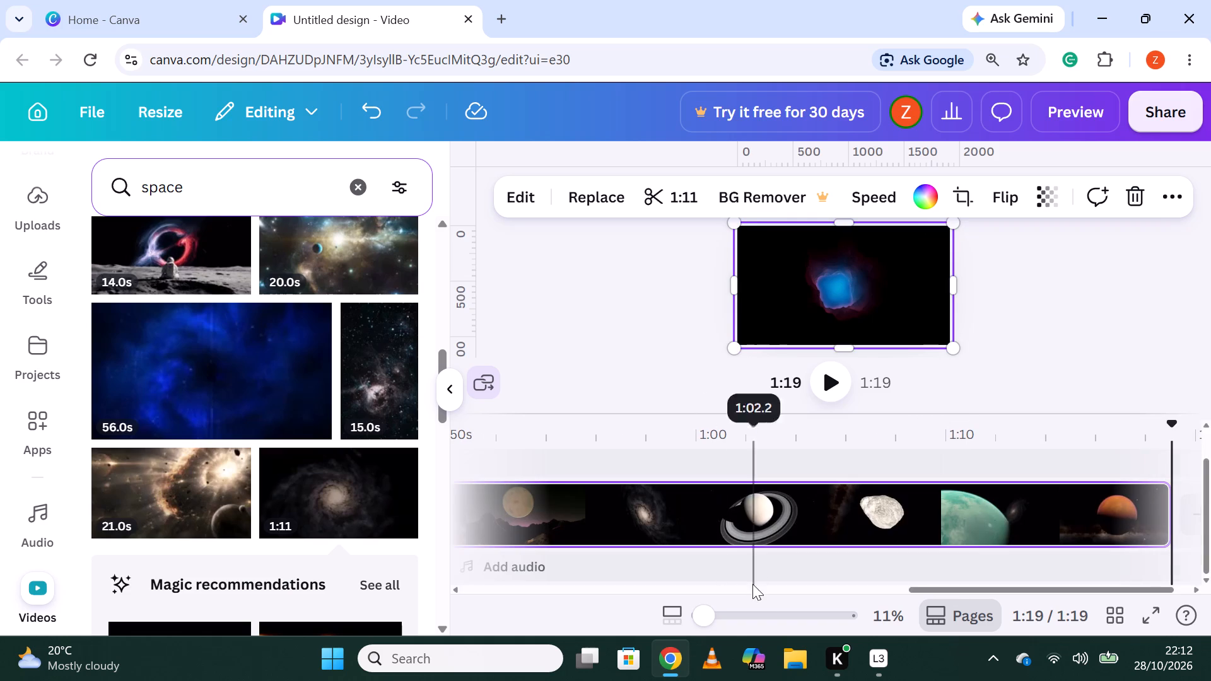
left_click_drag(940, 588, 341, 621)
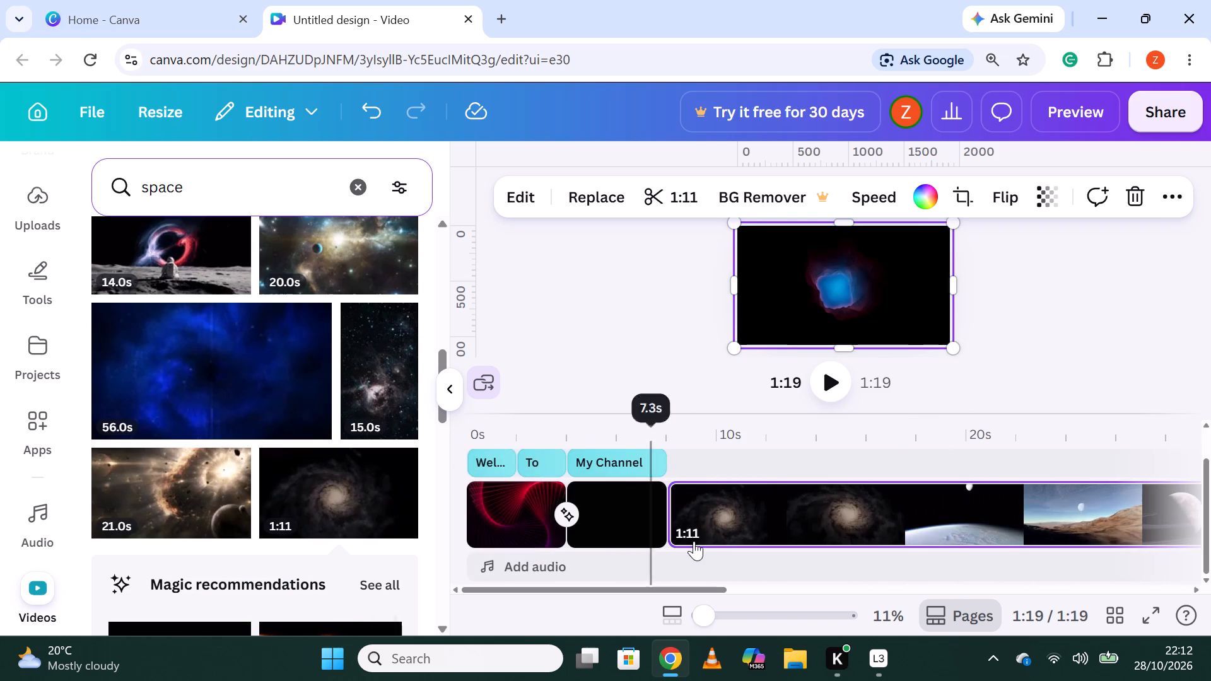
scroll(694, 540, "up", 1)
scroll(677, 538, "down", 3)
scroll(233, 494, "down", 1)
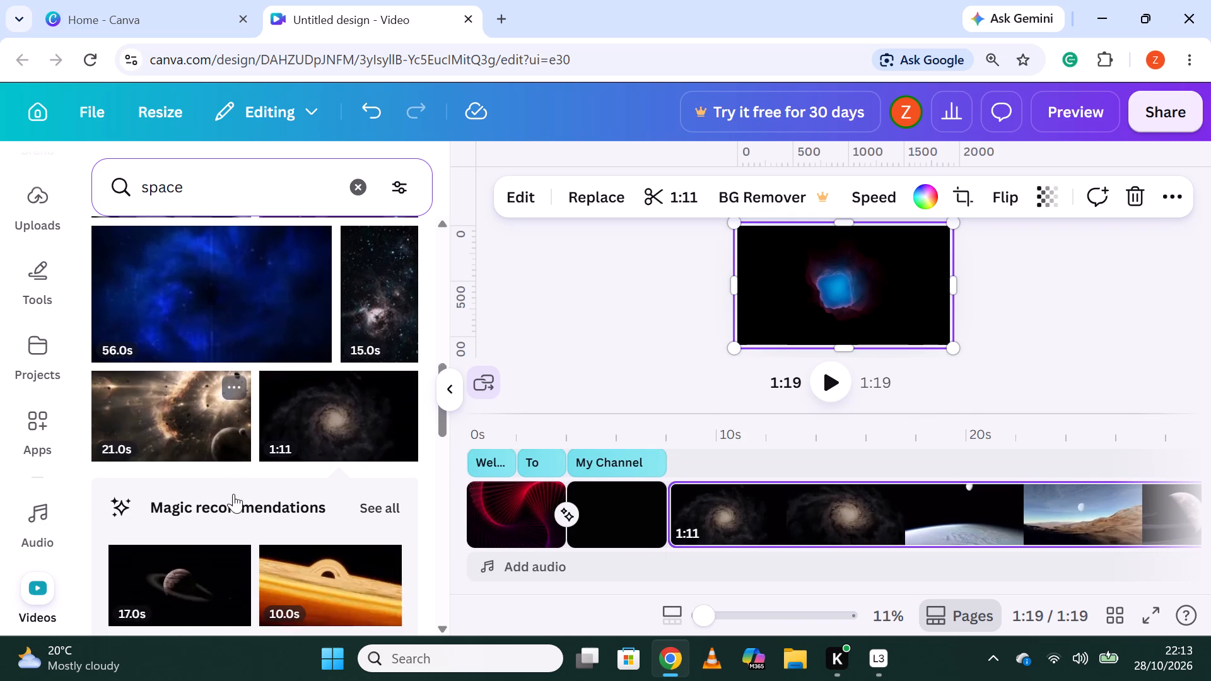
scroll(233, 494, "down", 4)
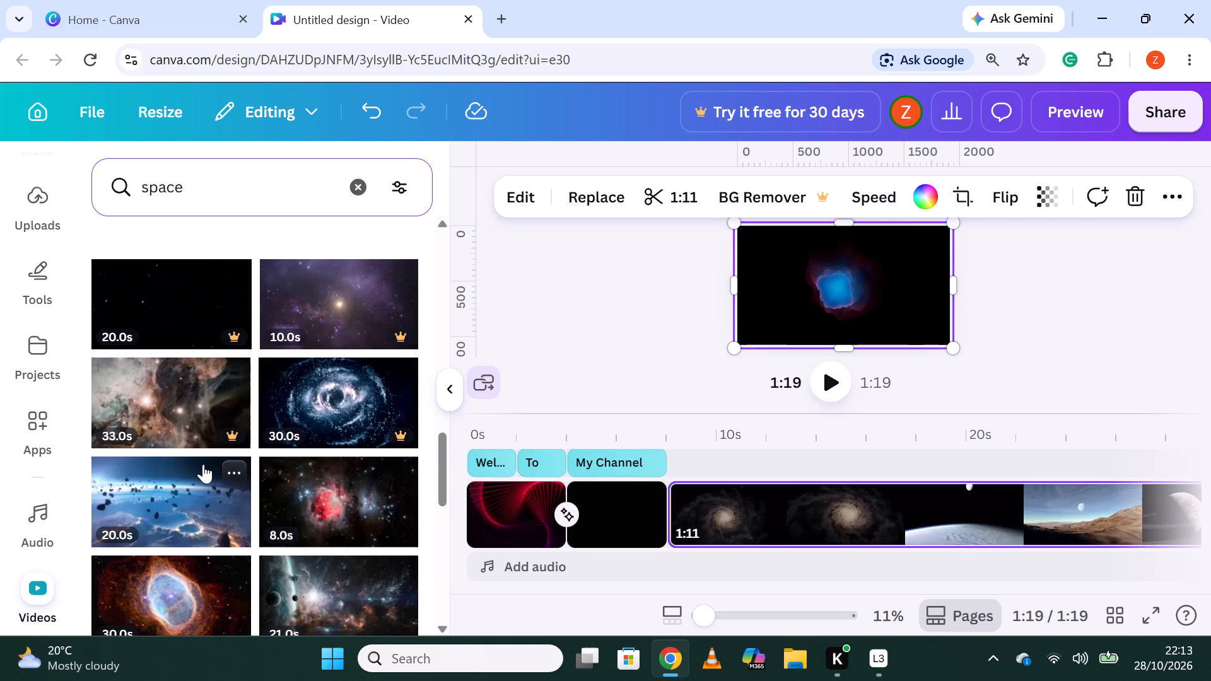
scroll(165, 421, "down", 3)
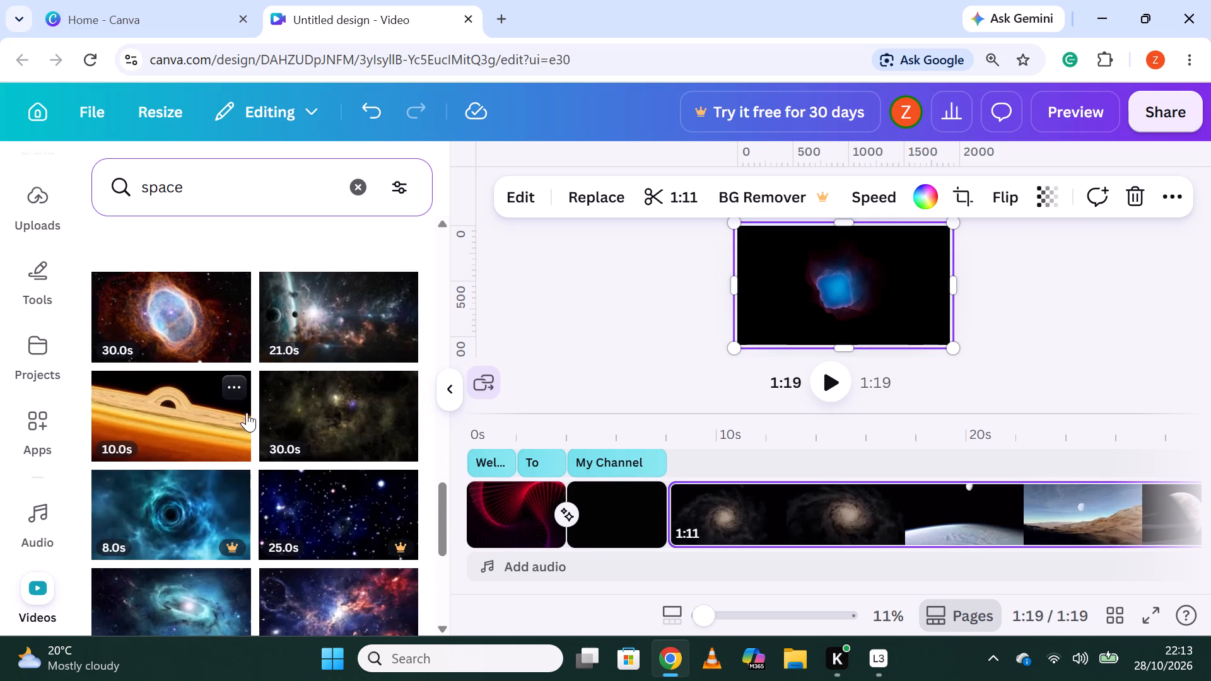
scroll(216, 467, "down", 1)
scroll(214, 495, "up", 10)
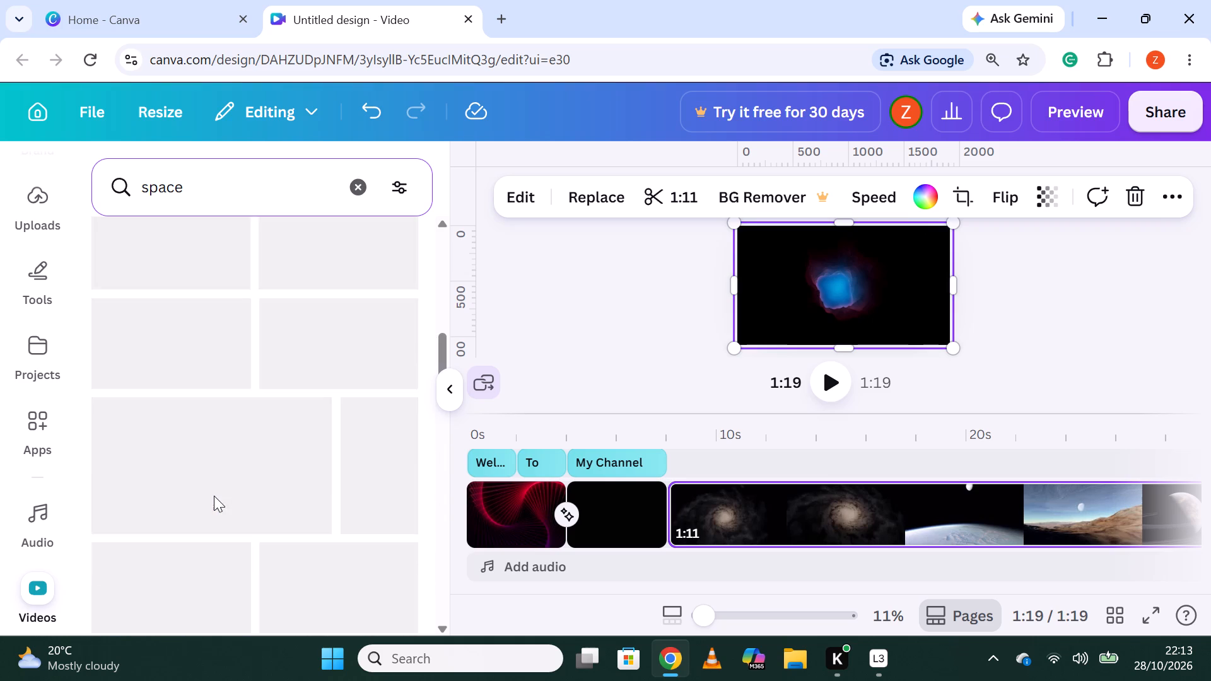
scroll(214, 496, "up", 14)
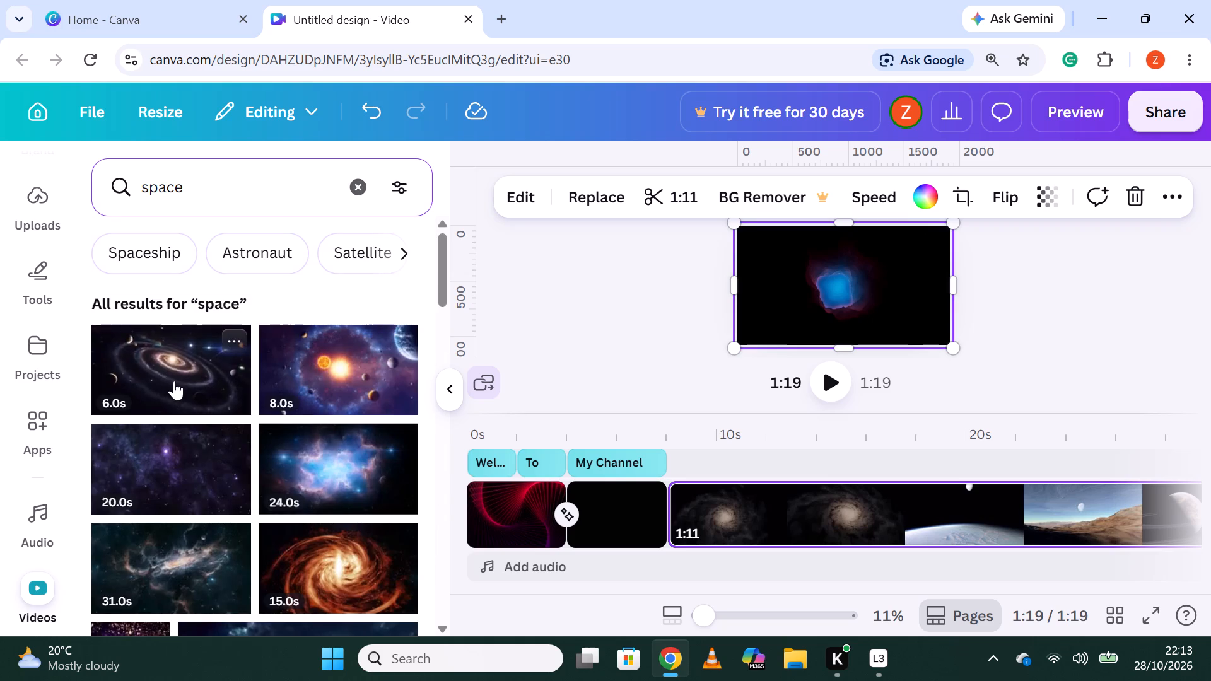
left_click_drag(173, 377, 742, 462)
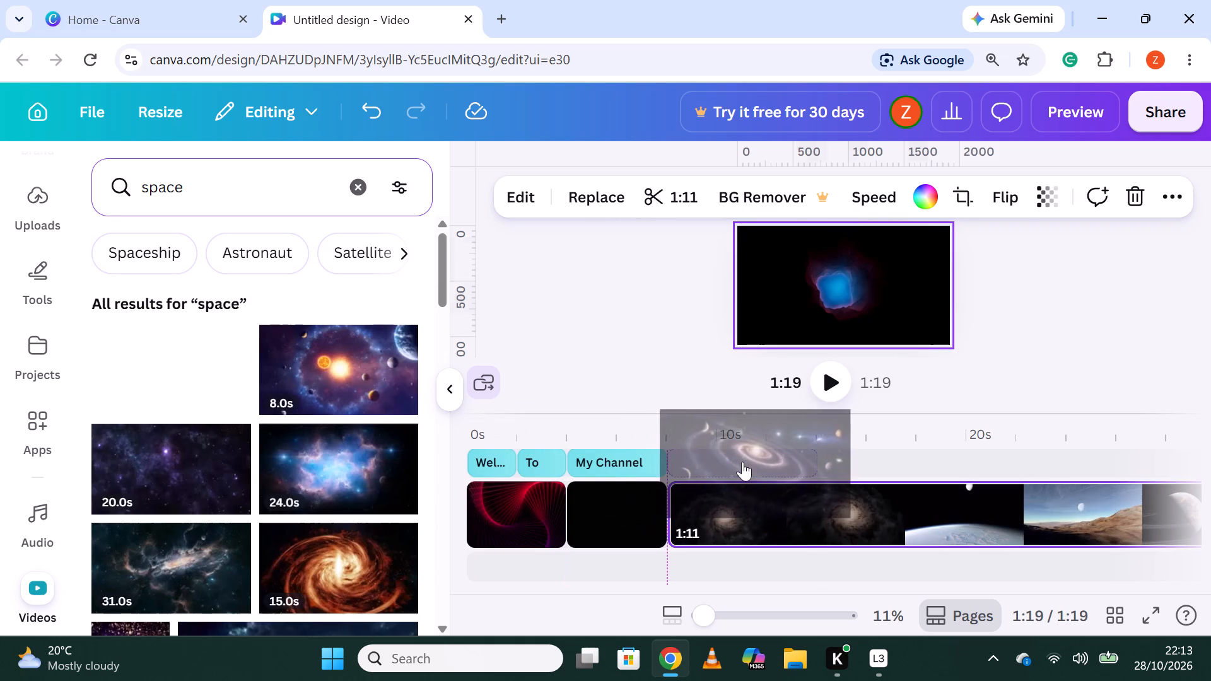
Add the 8.0s solar system video to the galaxy overlay's track, starting at about 15 s, just after that overlay.
scroll(616, 487, "up", 1)
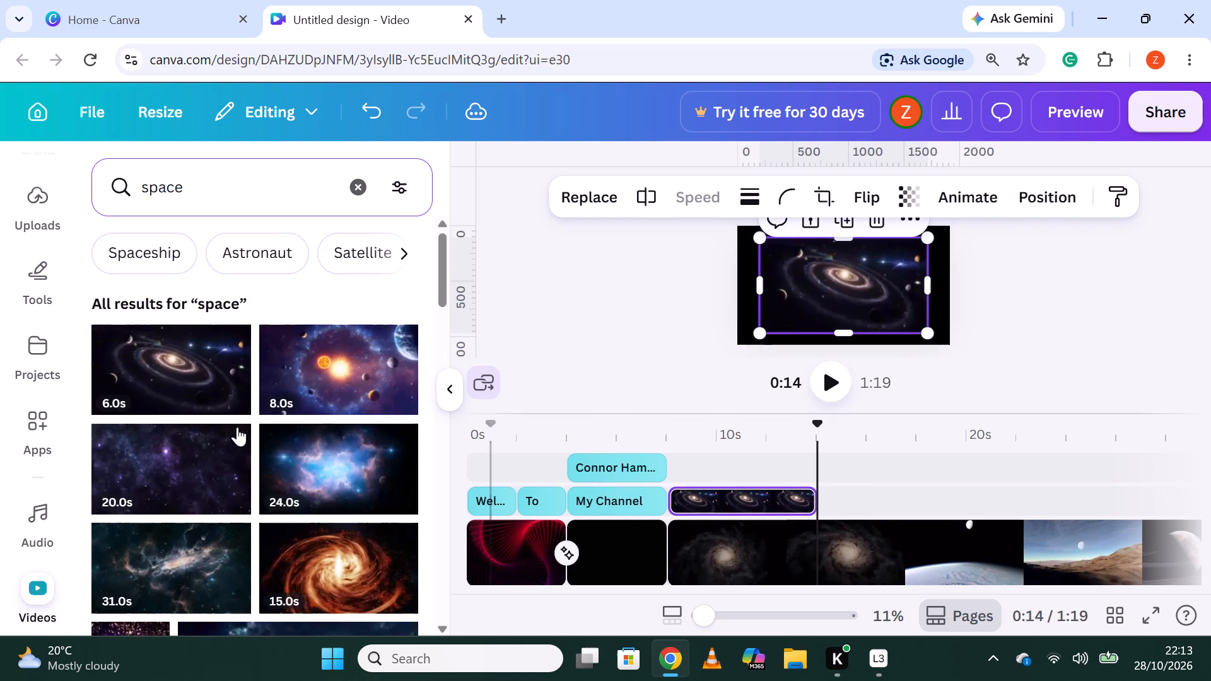
scroll(292, 495, "down", 1)
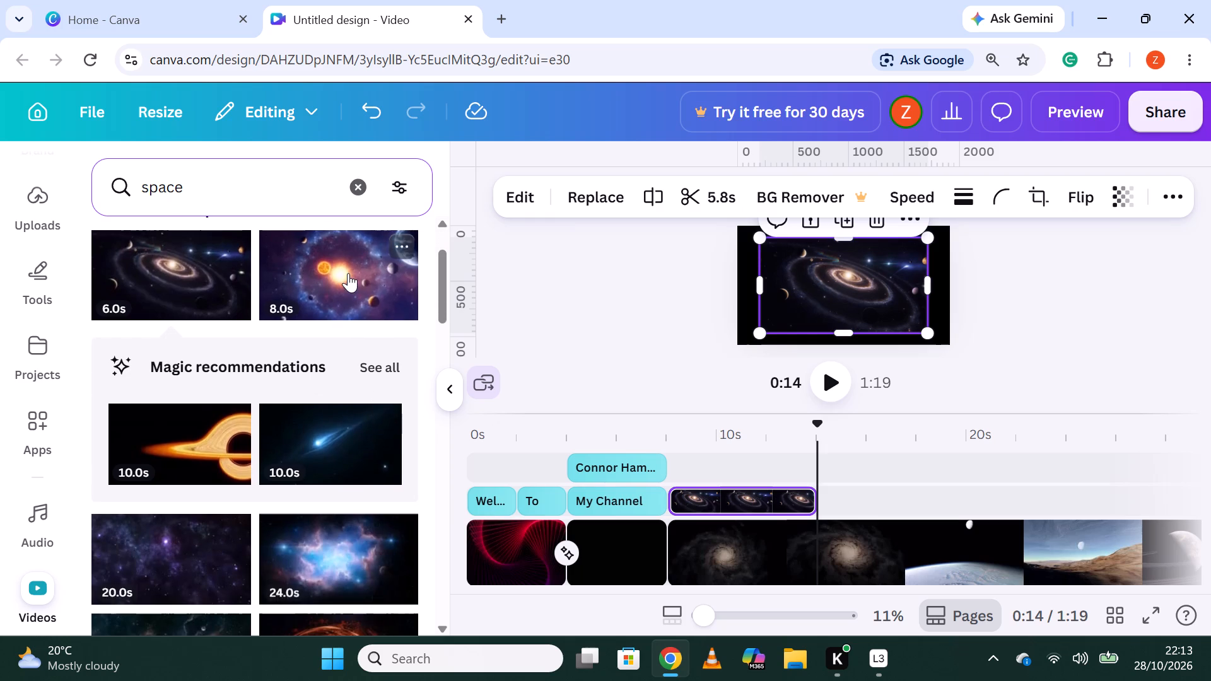
left_click_drag(349, 272, 911, 479)
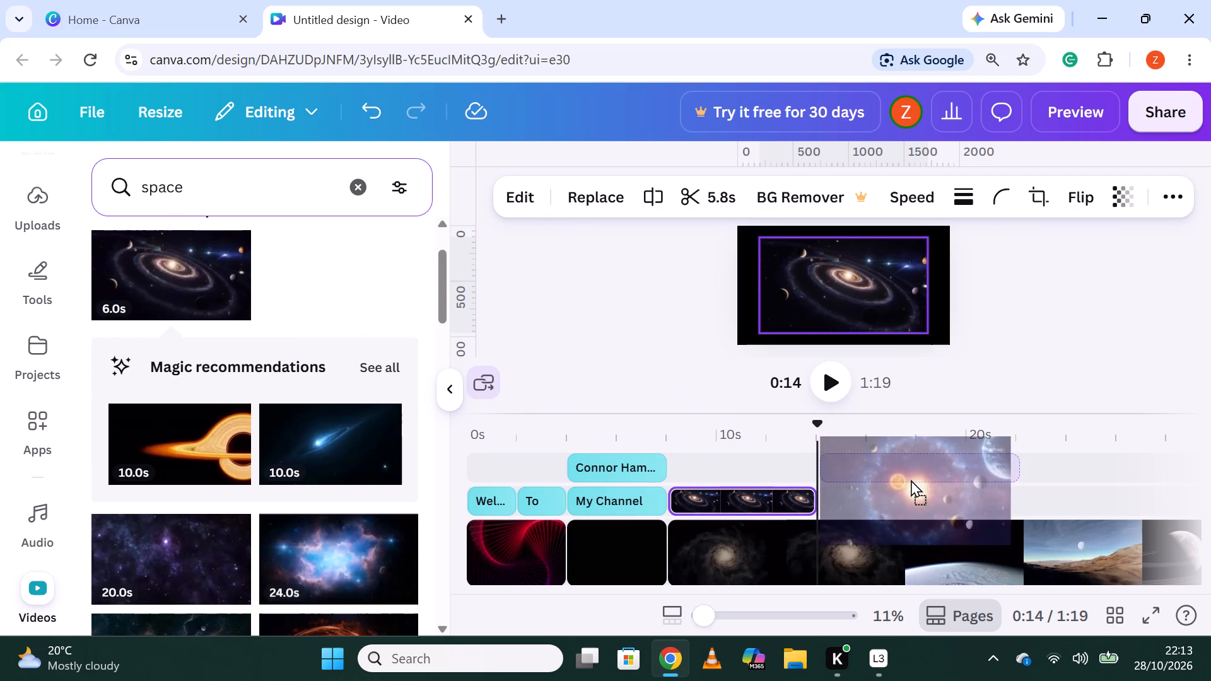
left_click_drag(911, 479, 906, 486)
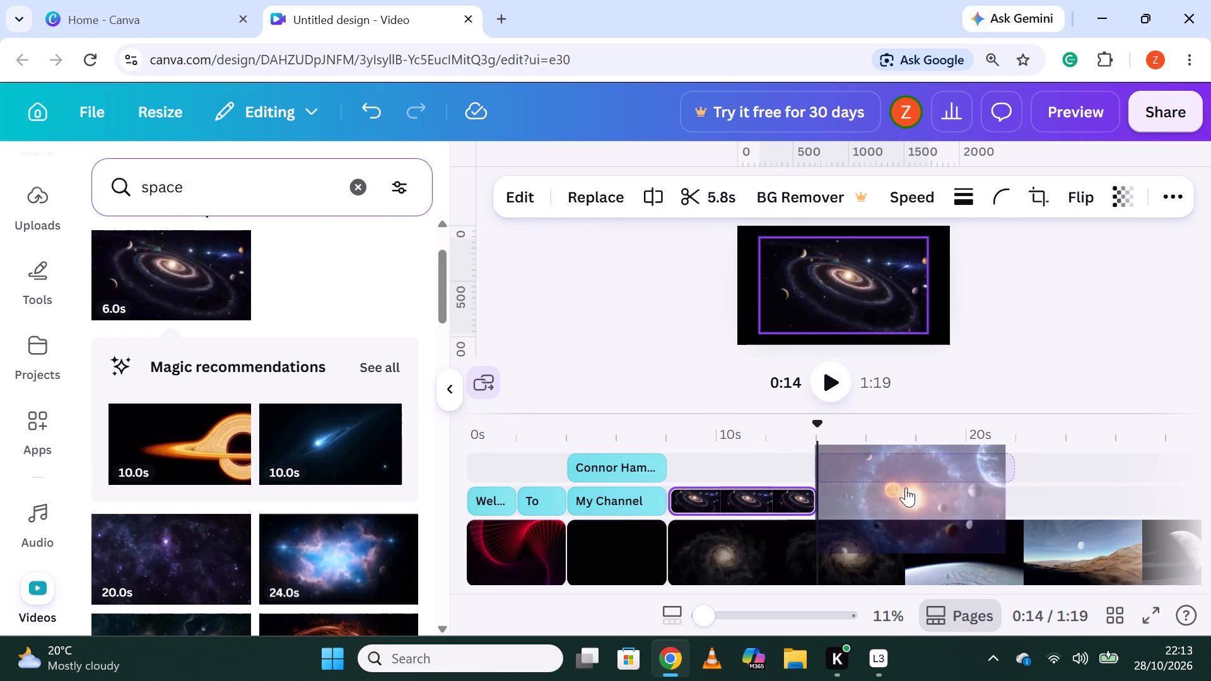
left_click_drag(897, 467, 921, 507)
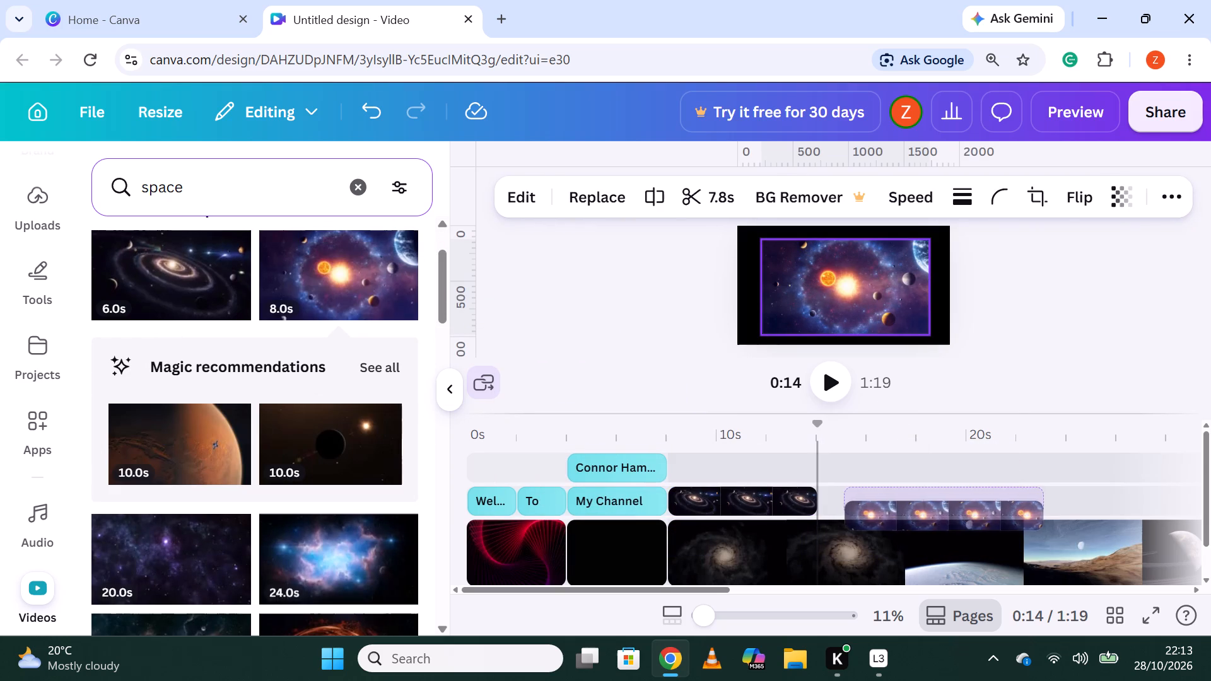
left_click_drag(921, 507, 916, 502)
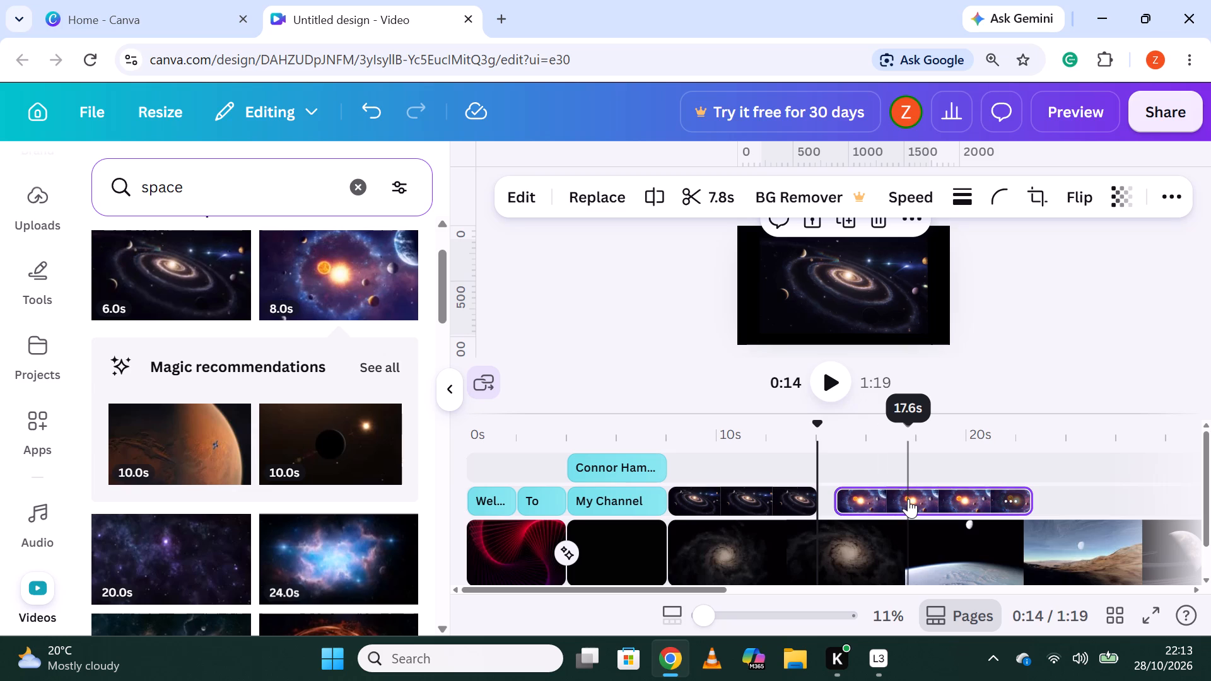
Split the solar system overlay clip at about 18.4 s.
scroll(906, 499, "down", 1)
scroll(906, 499, "up", 2)
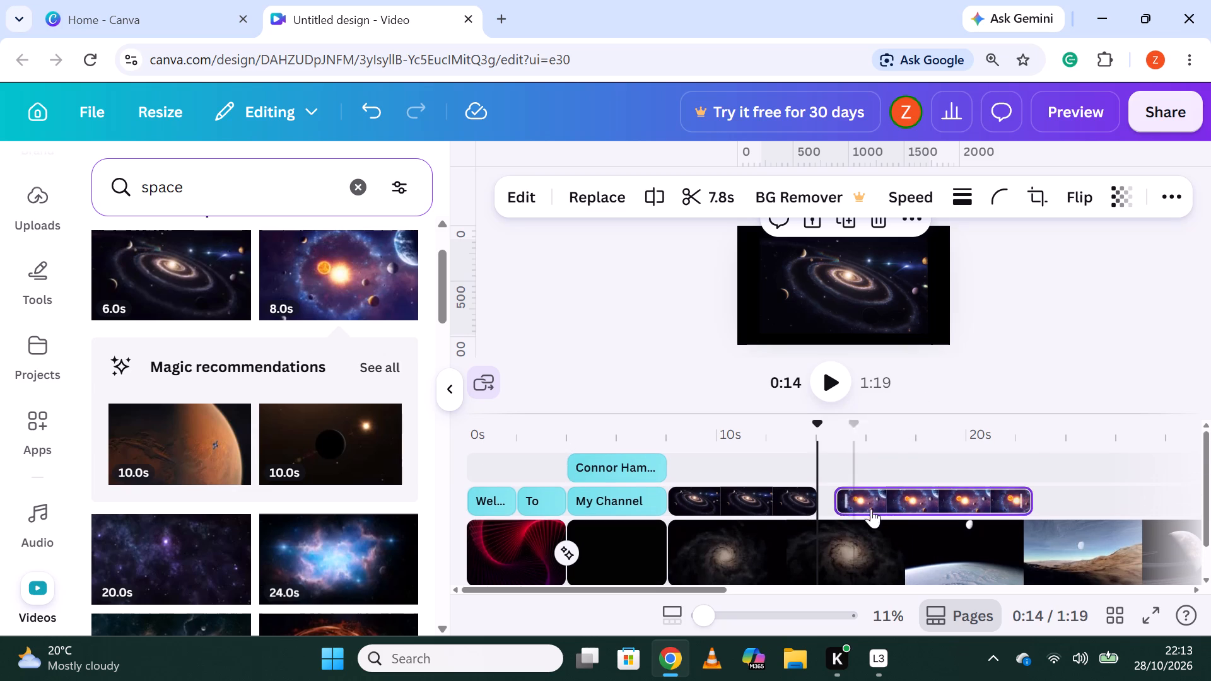
left_click(878, 505)
left_click(927, 495)
right_click(927, 495)
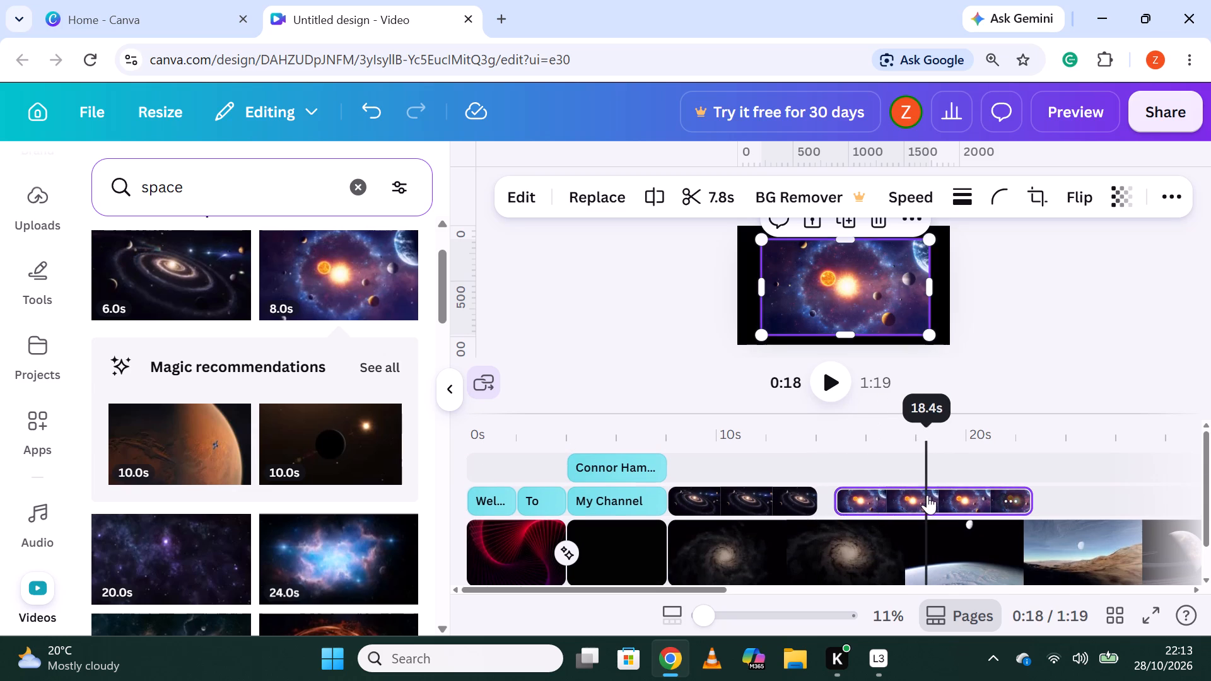
left_click(952, 600)
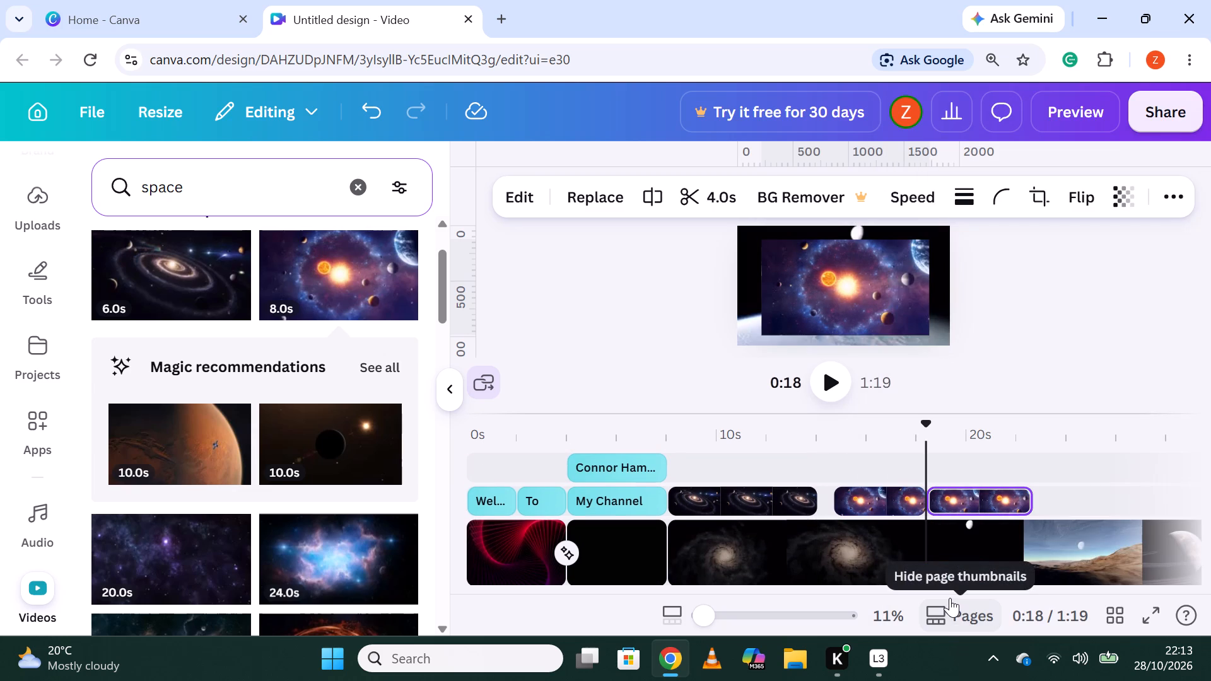
Delete the second part of the split solar system overlay clip, after about 18.4 s.
right_click(973, 492)
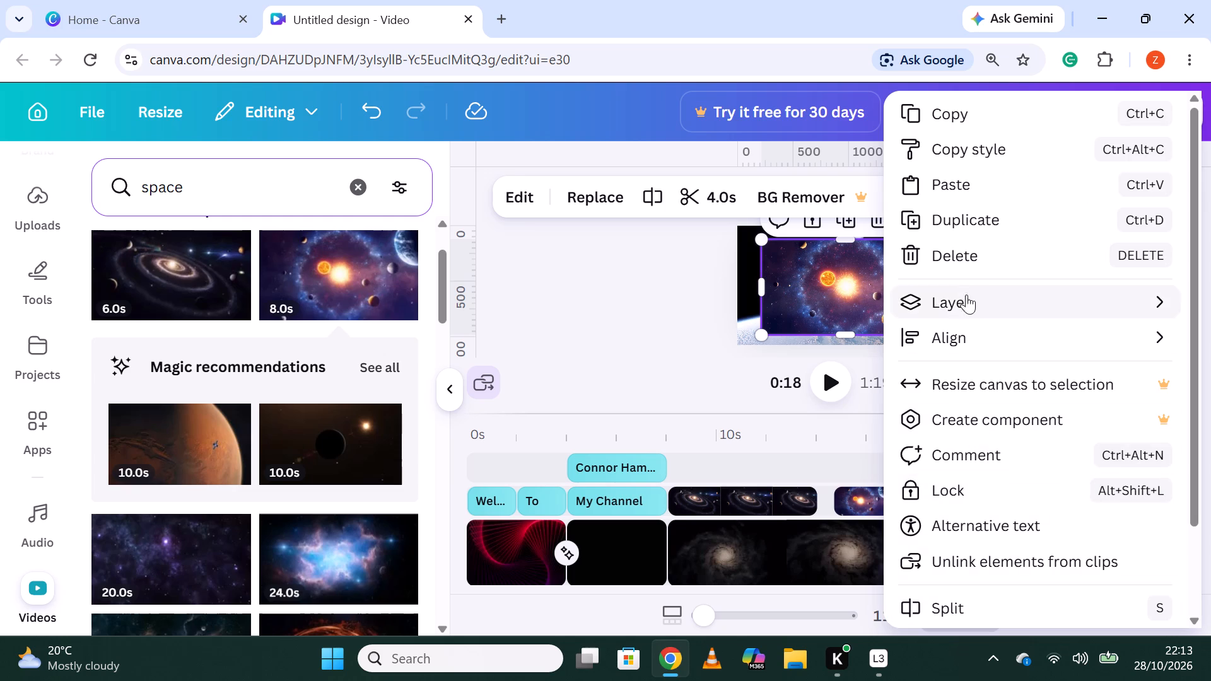
left_click(971, 255)
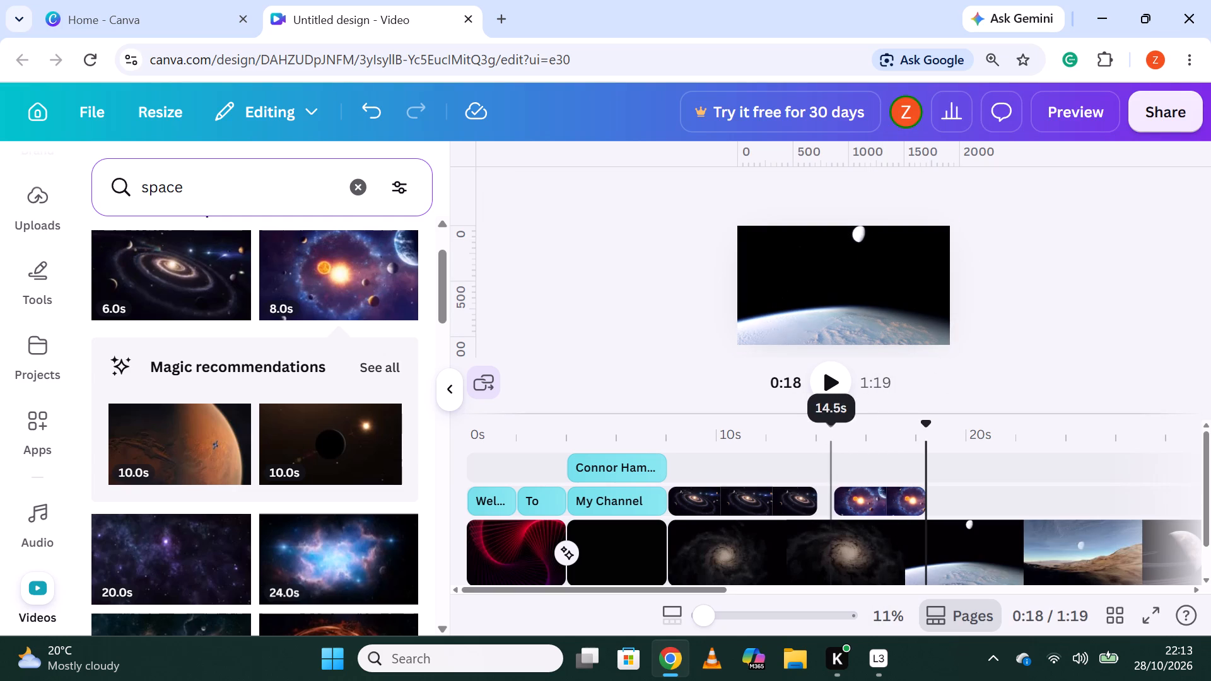
Split the galaxy-with-planets overlay at about 11.8 s and delete its second part.
left_click(764, 492)
right_click(764, 492)
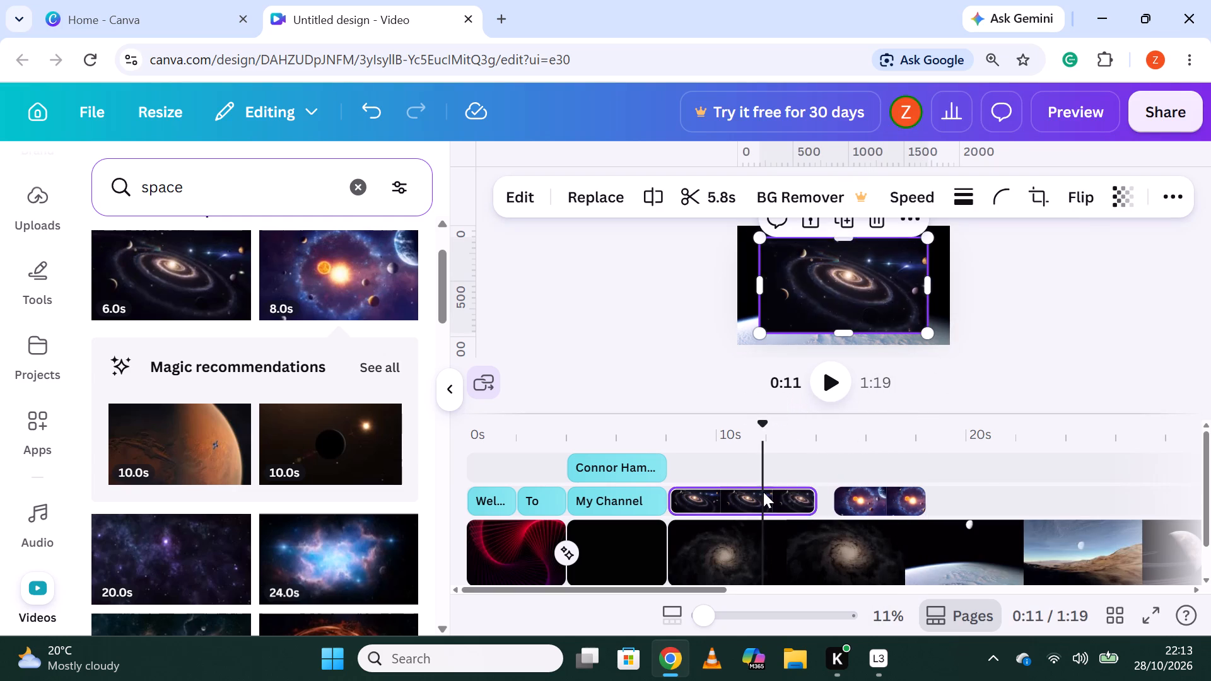
left_click(851, 601)
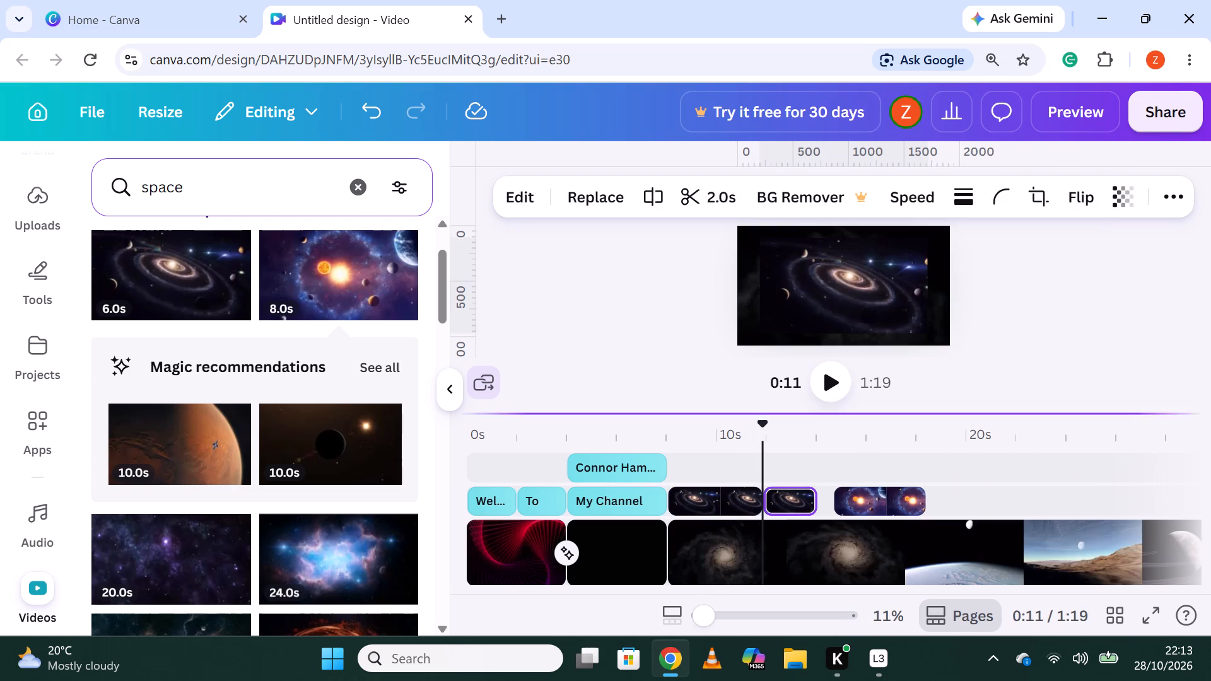
right_click(790, 500)
left_click(892, 249)
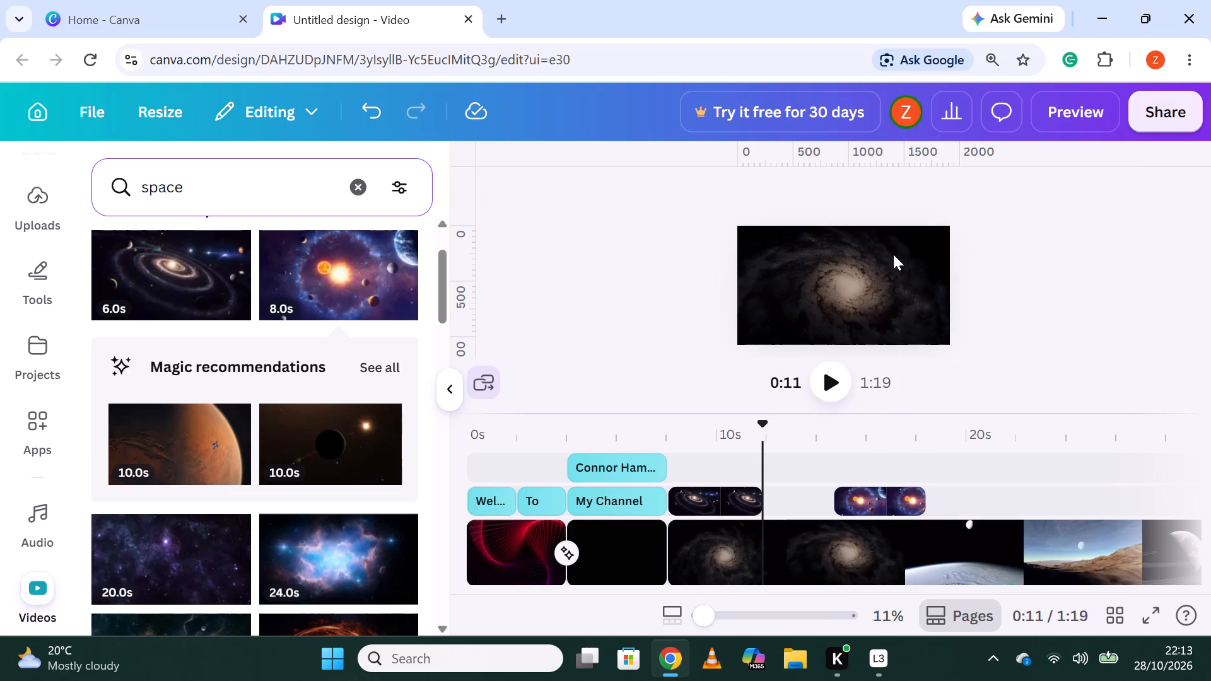
Move the solar system overlay earlier on its track so it directly follows the shortened galaxy-with-planets overlay.
left_click_drag(864, 495, 811, 497)
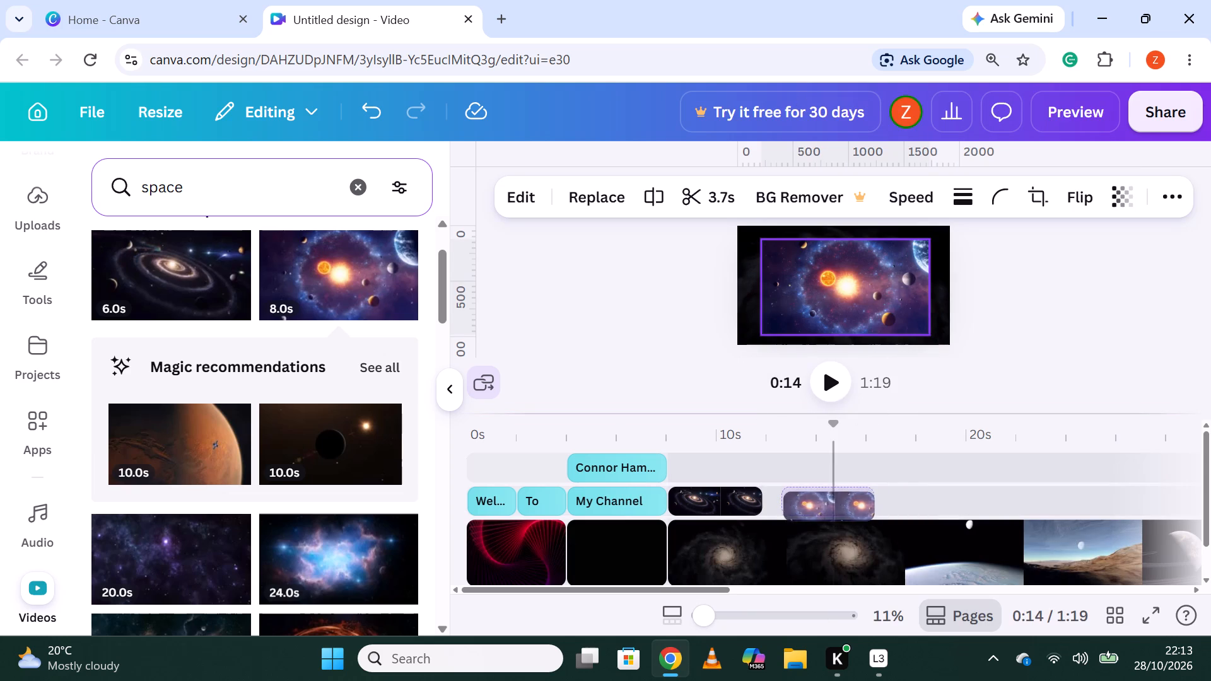
left_click_drag(811, 497, 795, 494)
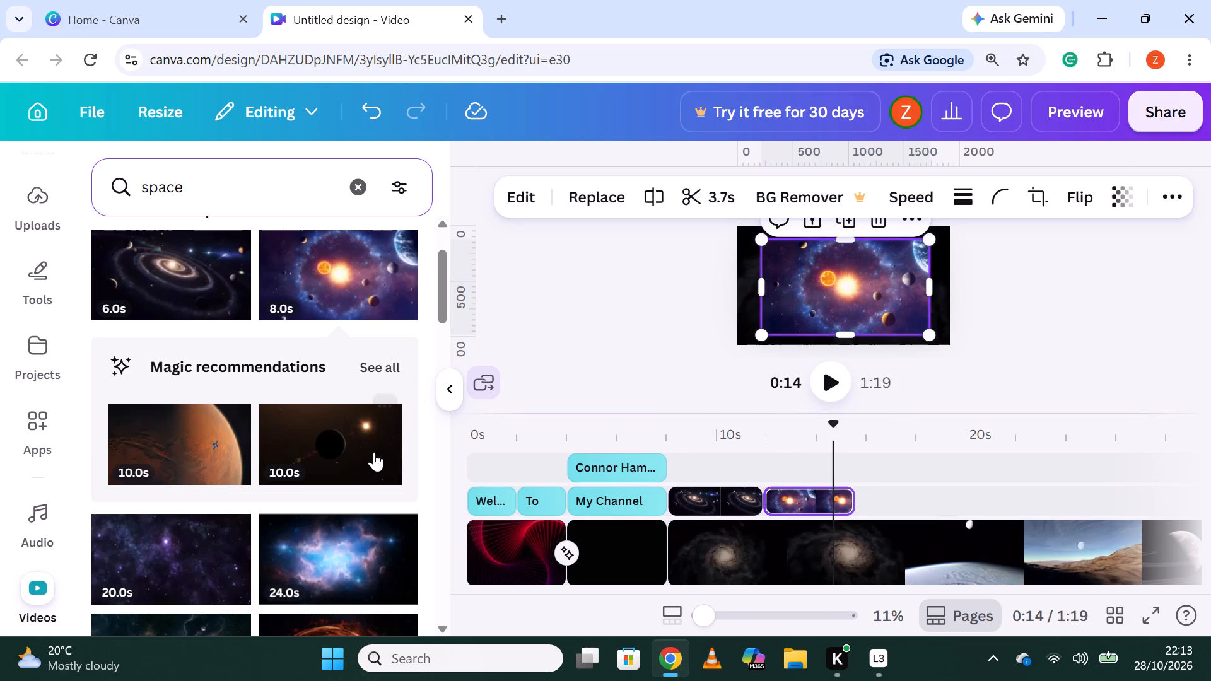
Add the 21.0s golden nebula video with asteroids and a planet to the overlay track, just after the solar system clip.
scroll(360, 452, "down", 3)
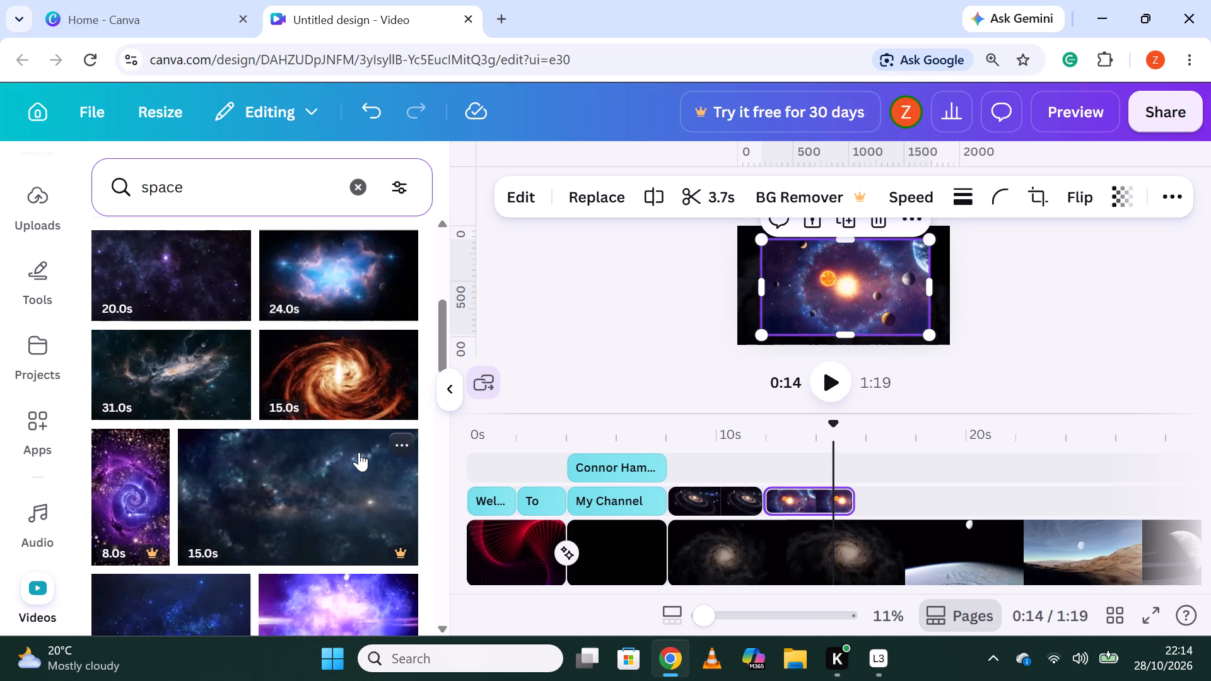
scroll(359, 453, "down", 1)
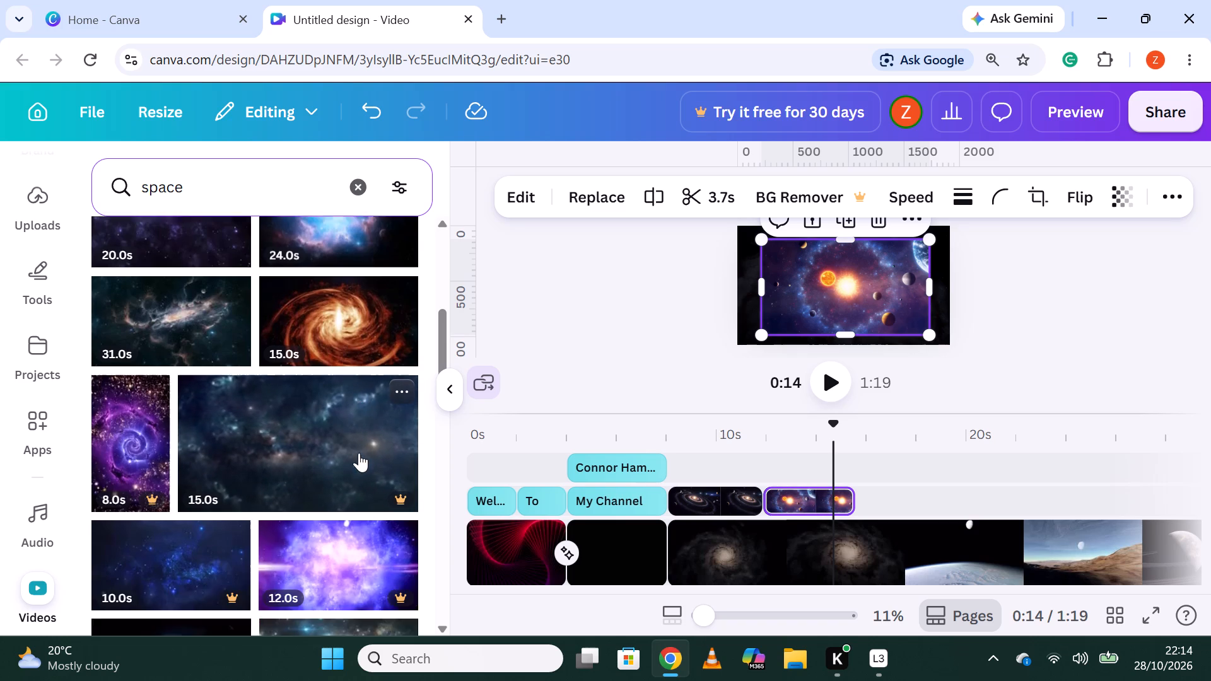
scroll(359, 453, "down", 1)
scroll(288, 463, "down", 1)
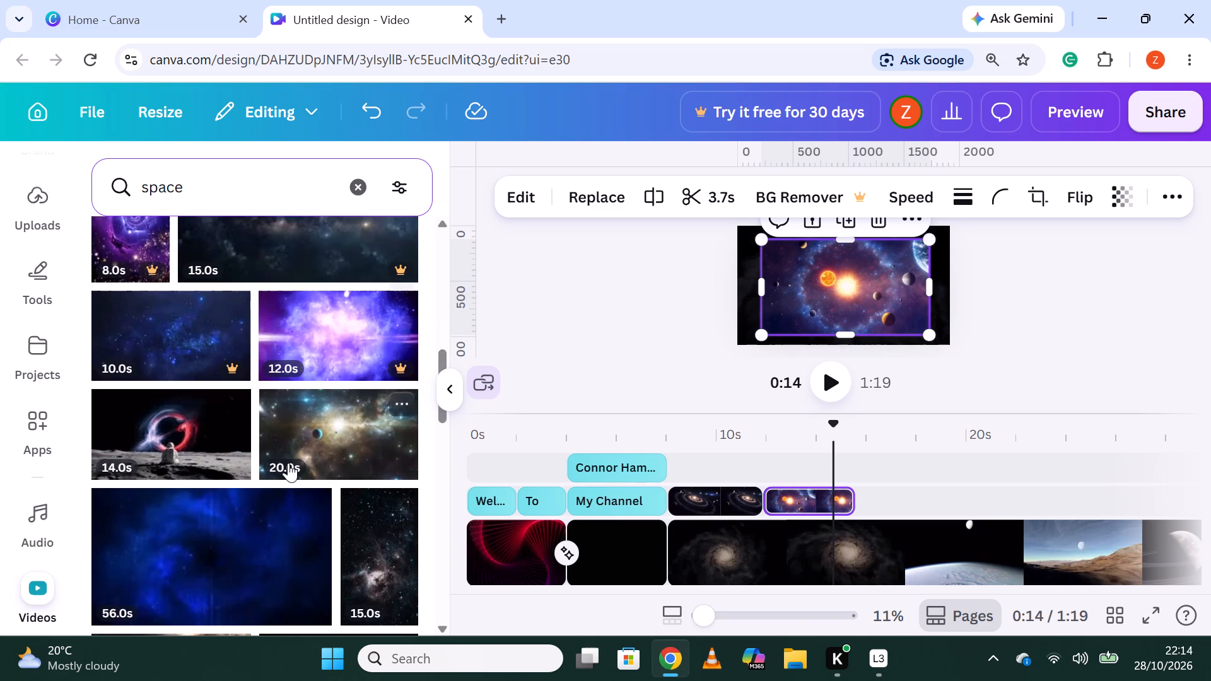
scroll(280, 478, "down", 3)
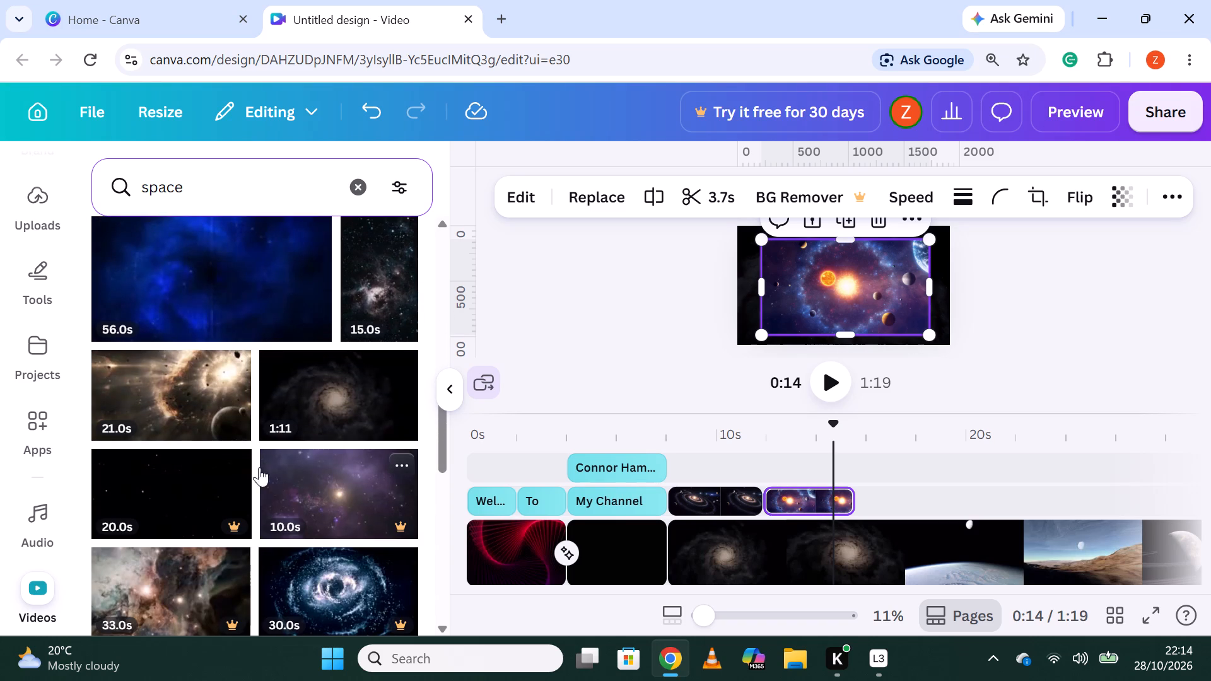
left_click_drag(195, 412, 205, 412)
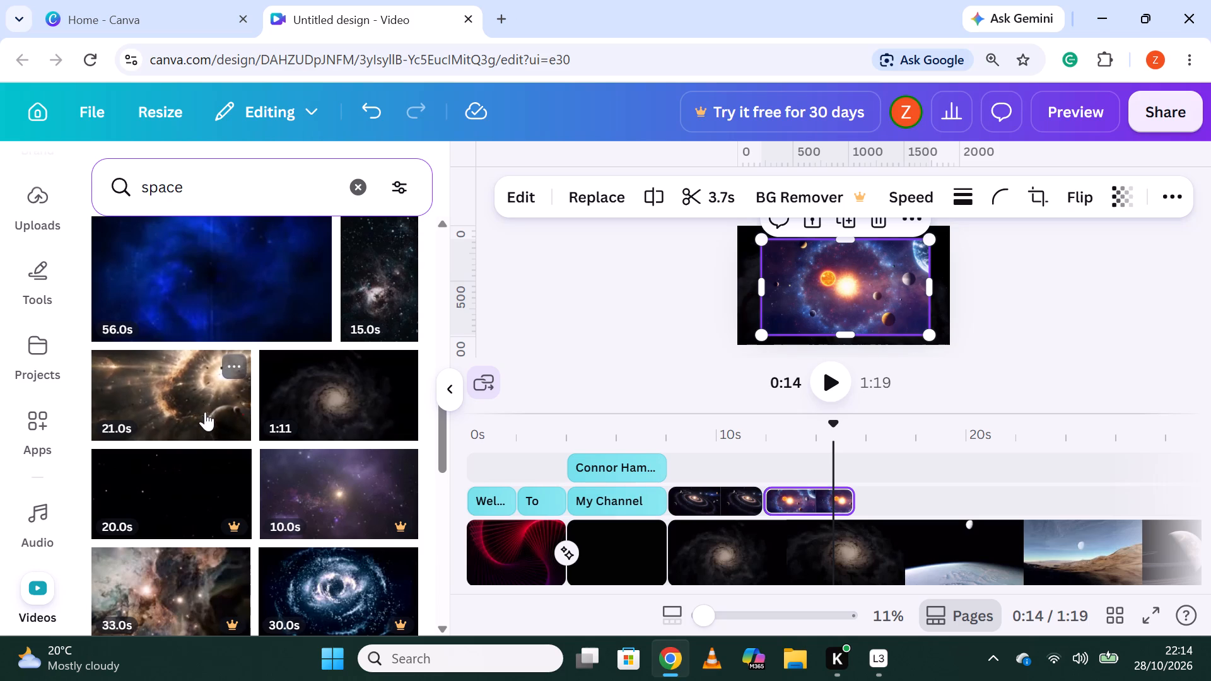
left_click_drag(205, 412, 963, 507)
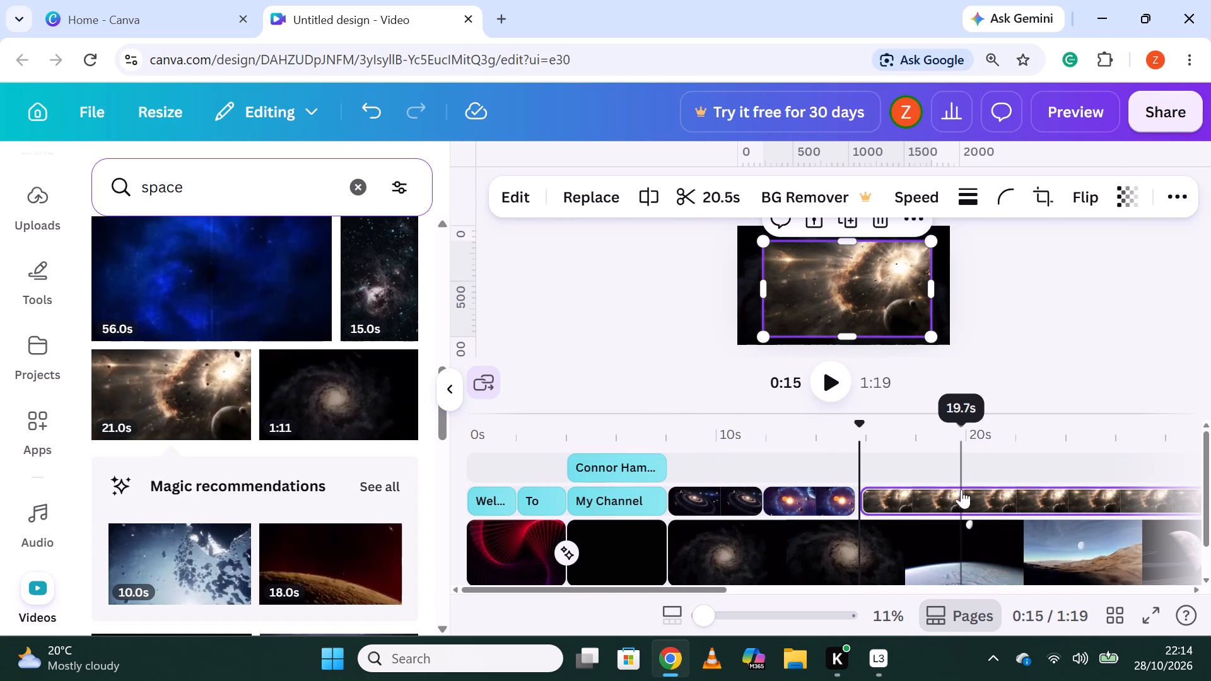
Split the golden nebula overlay at about 18.4 s and delete its second part.
left_click(928, 490)
right_click(928, 490)
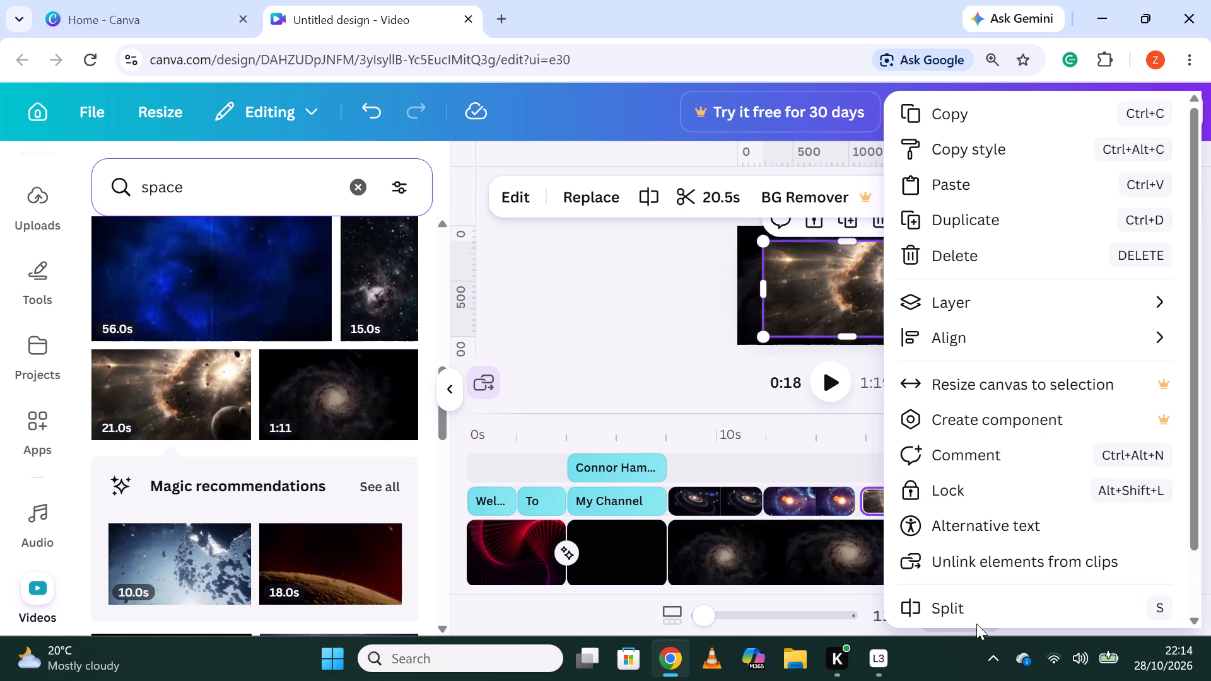
left_click(975, 606)
right_click(1008, 494)
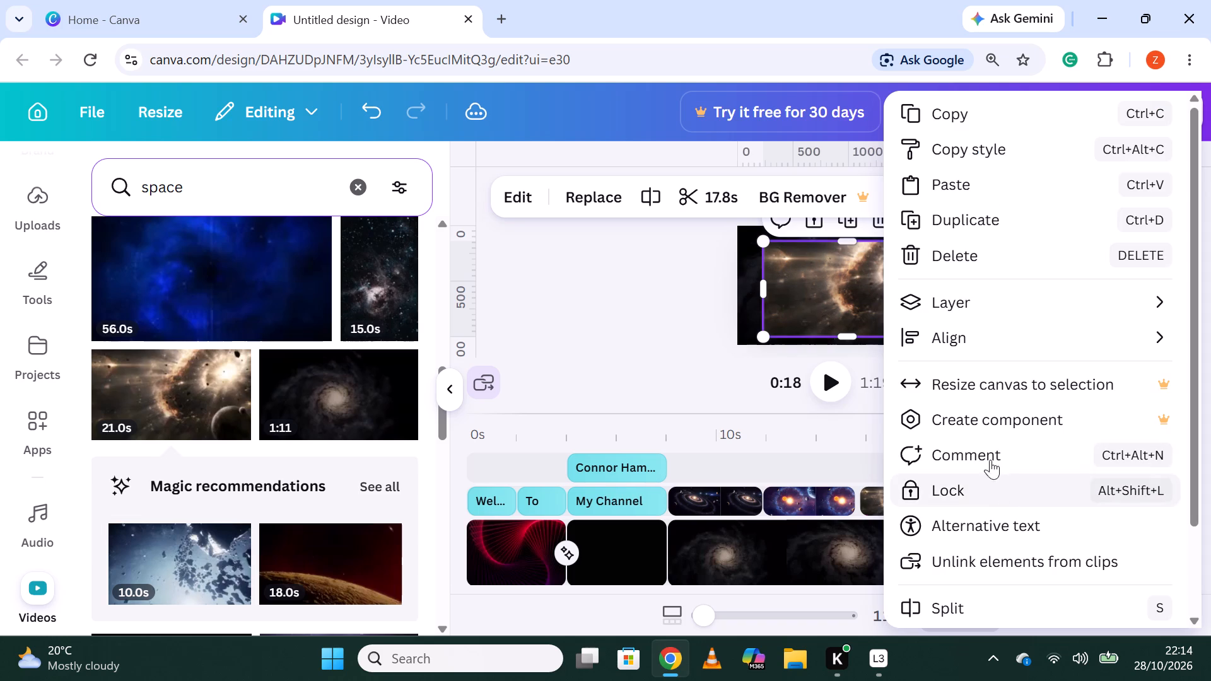
left_click(1002, 259)
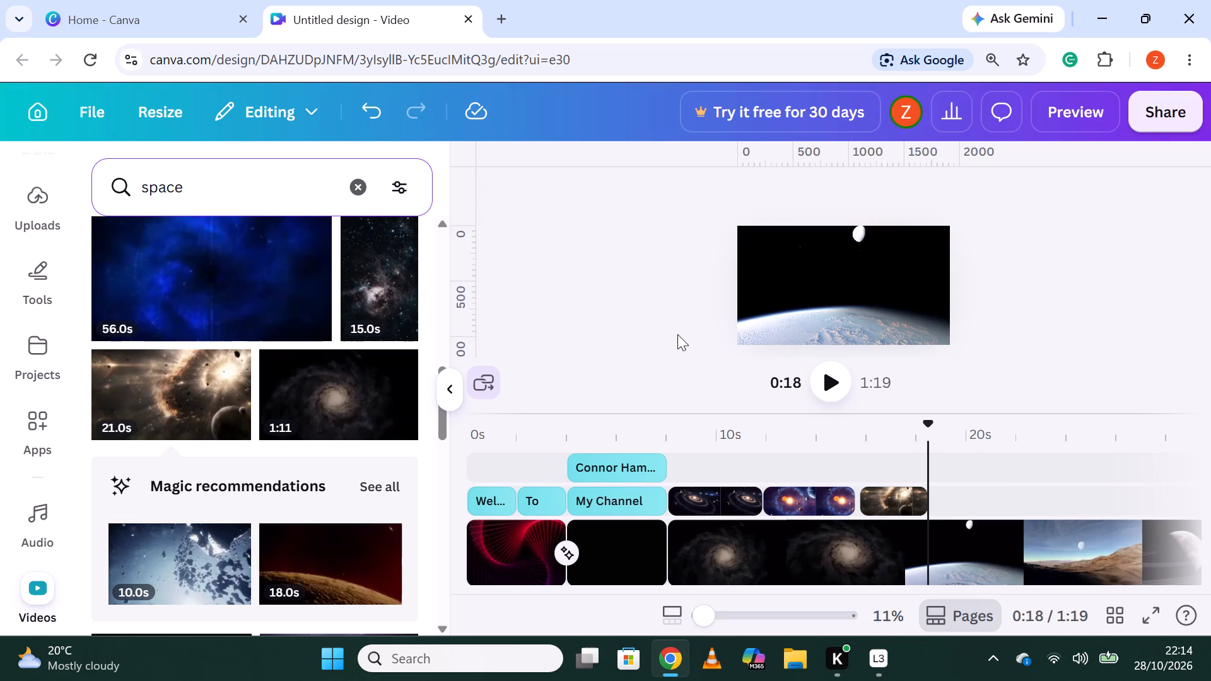
Add the 21.0s video of planets before a starry nebula to the overlay track, right after the golden nebula clip.
scroll(348, 446, "down", 5)
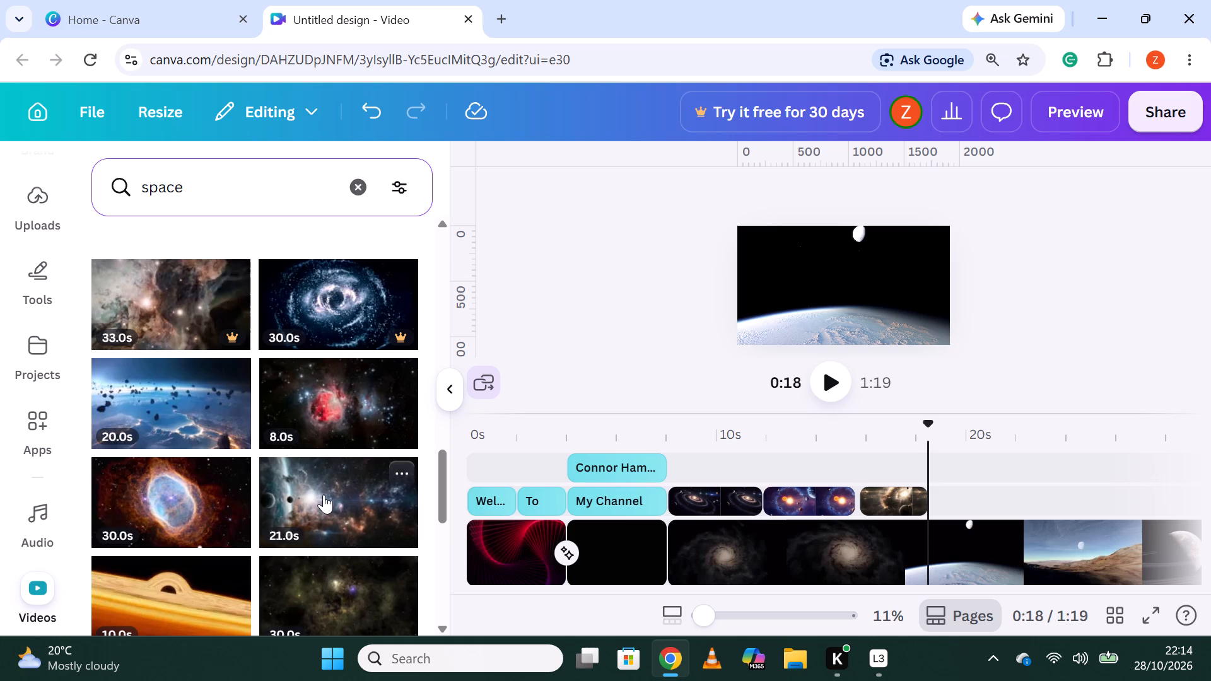
left_click_drag(315, 495, 686, 458)
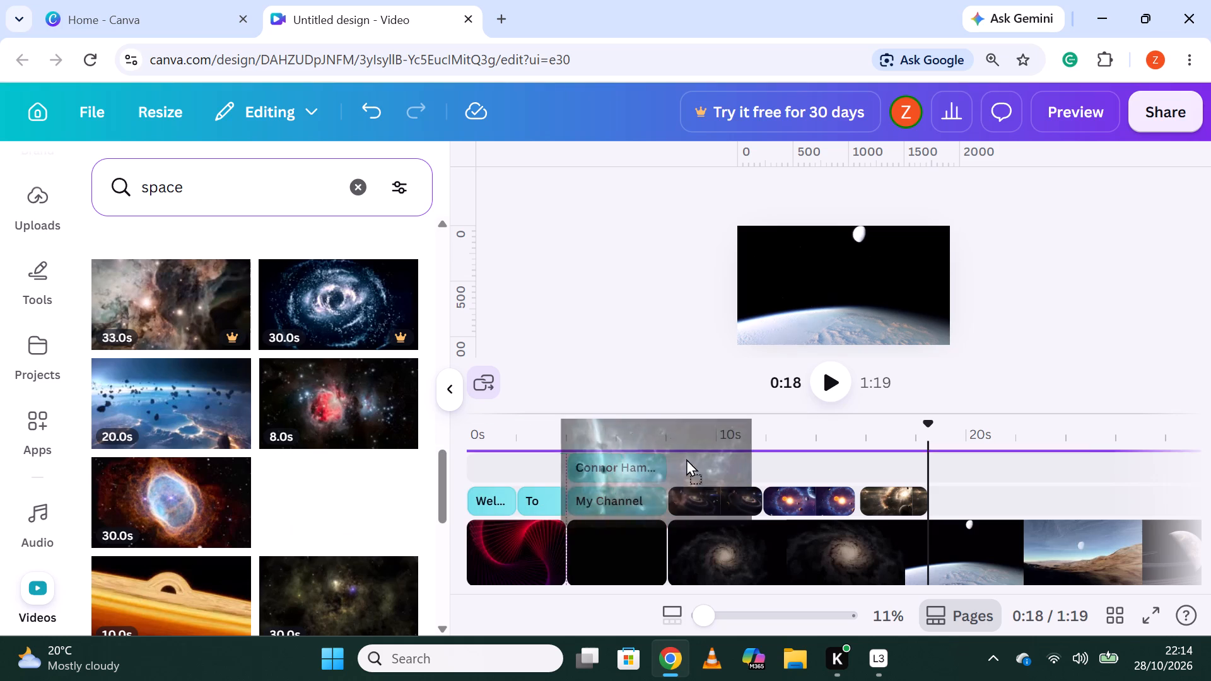
left_click_drag(686, 458, 990, 492)
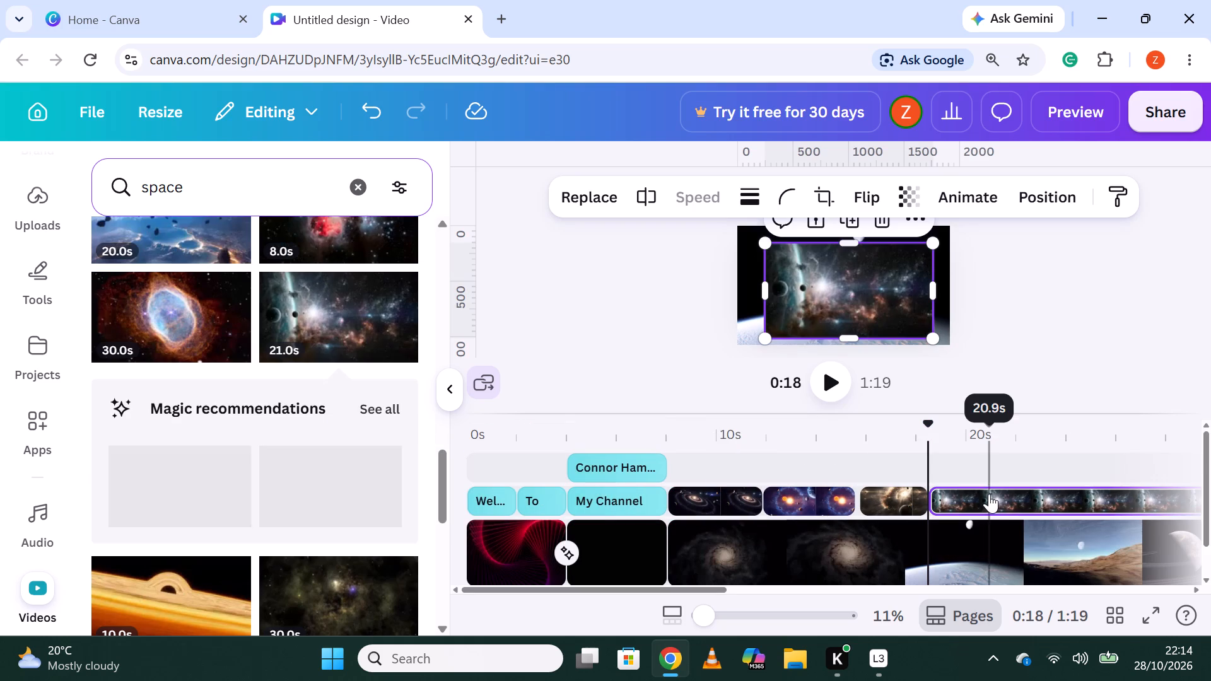
Split the planets-and-nebula overlay at about 21 s and delete its second part.
left_click(981, 500)
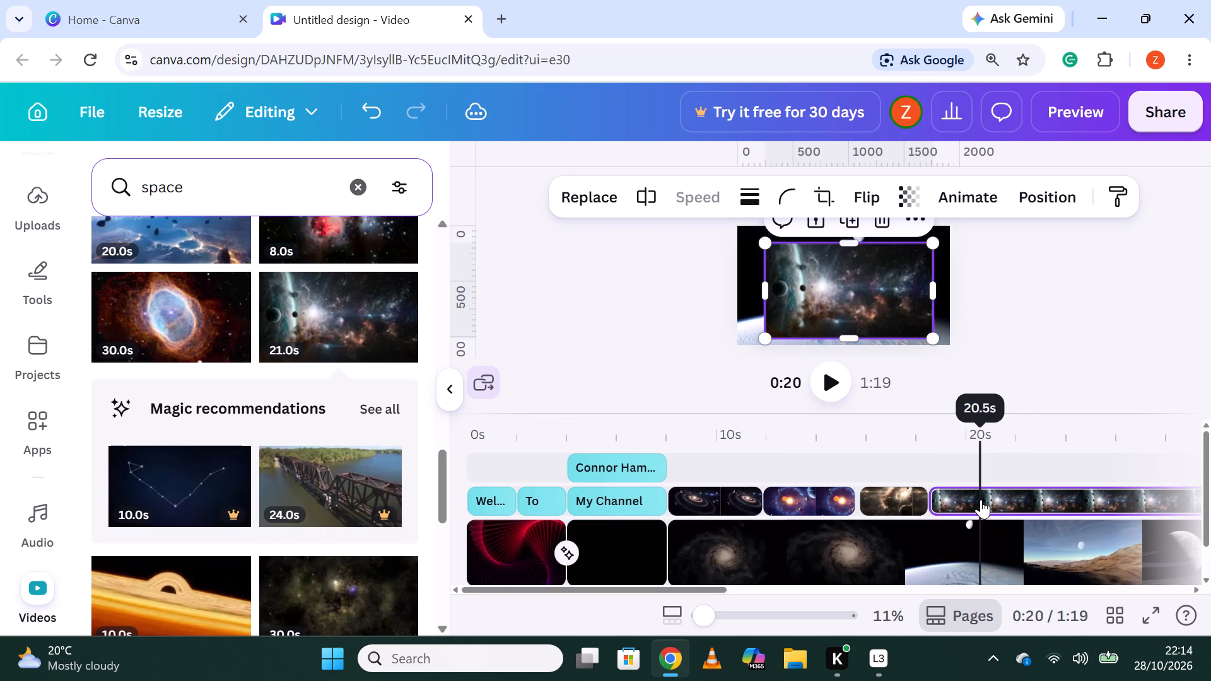
left_click(997, 499)
left_click(992, 499)
right_click(992, 499)
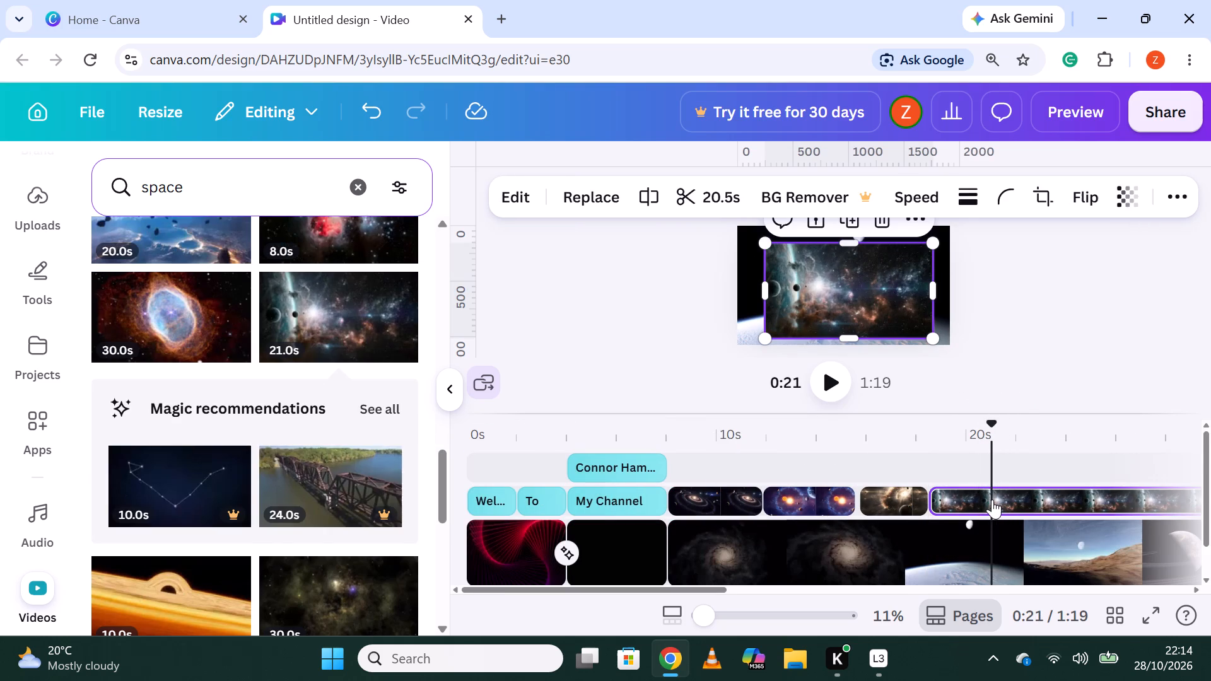
left_click(1009, 608)
right_click(1058, 487)
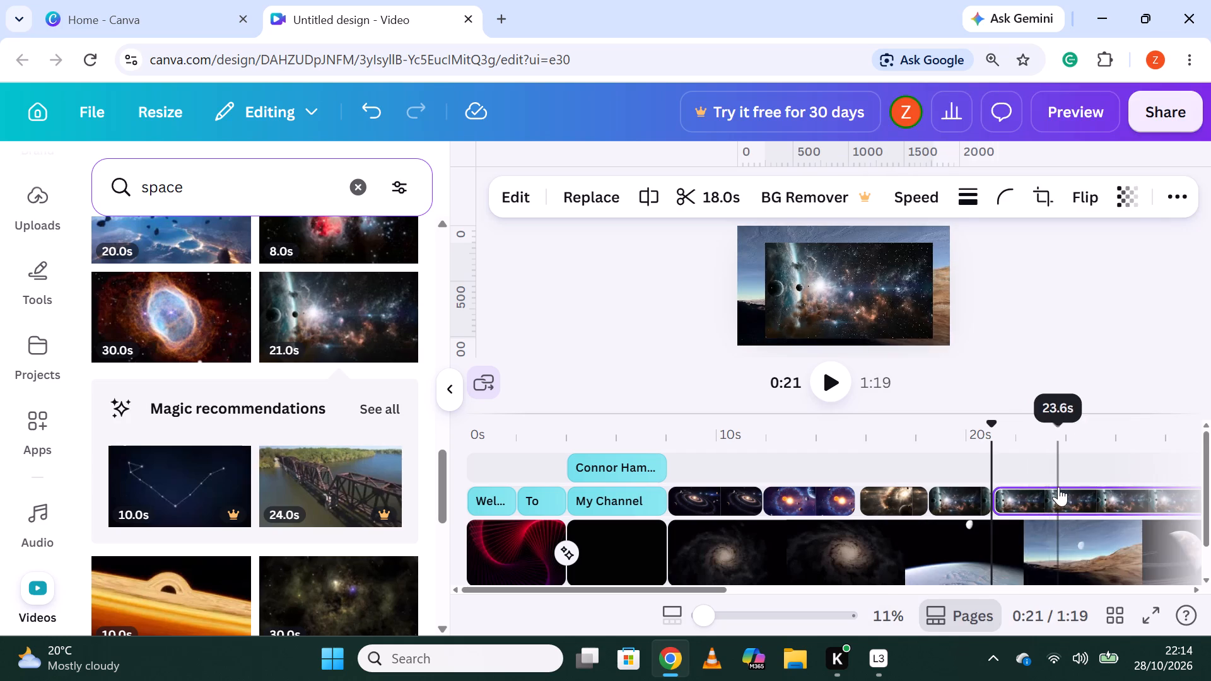
left_click(997, 258)
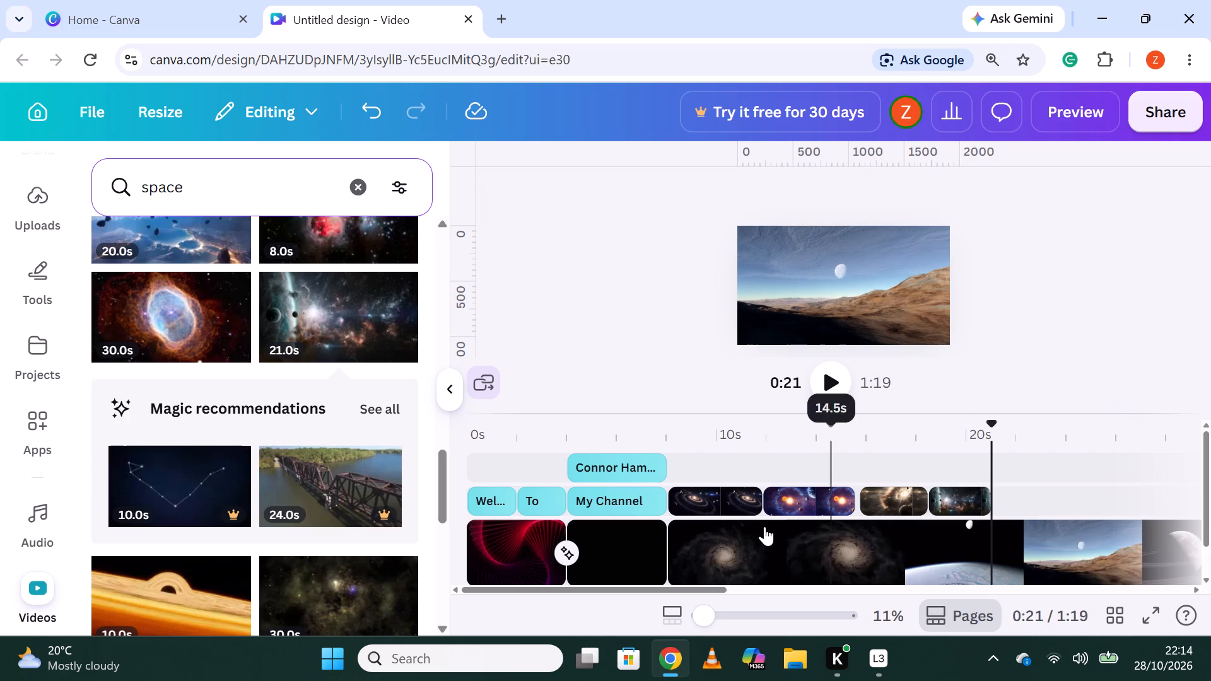
Add the 8.0s blue wormhole video and place it on the overlay track just after the planets-and-nebula clip.
scroll(301, 528, "down", 2)
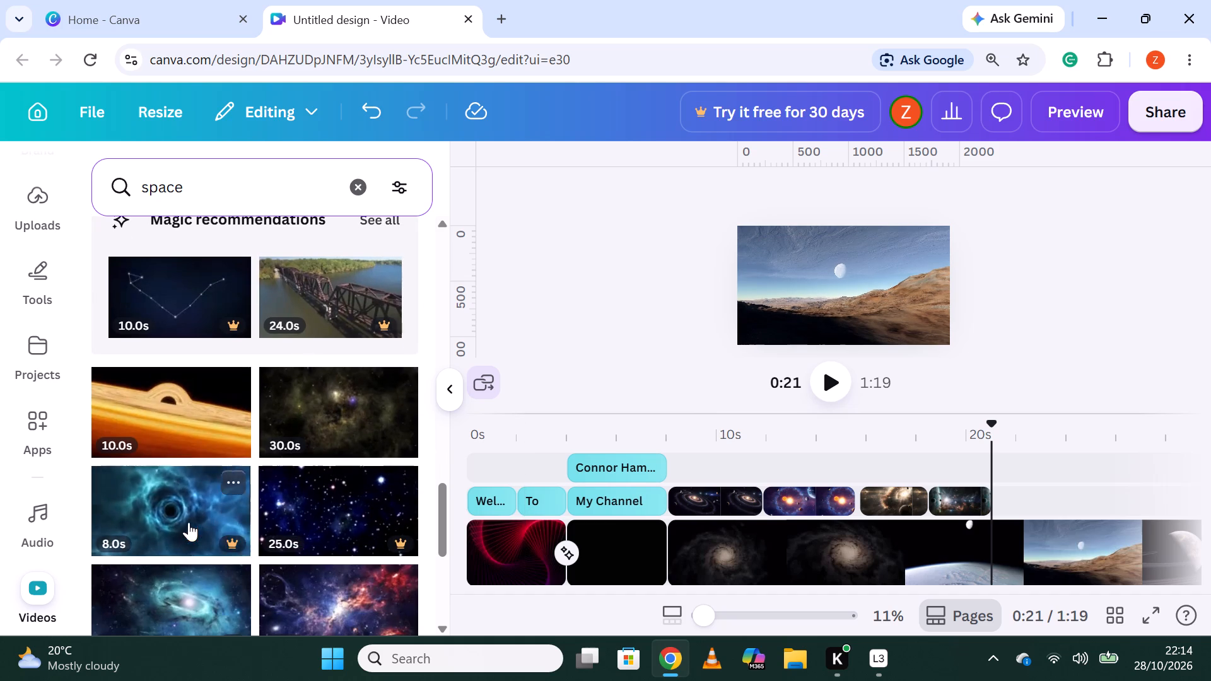
left_click_drag(189, 522, 1085, 492)
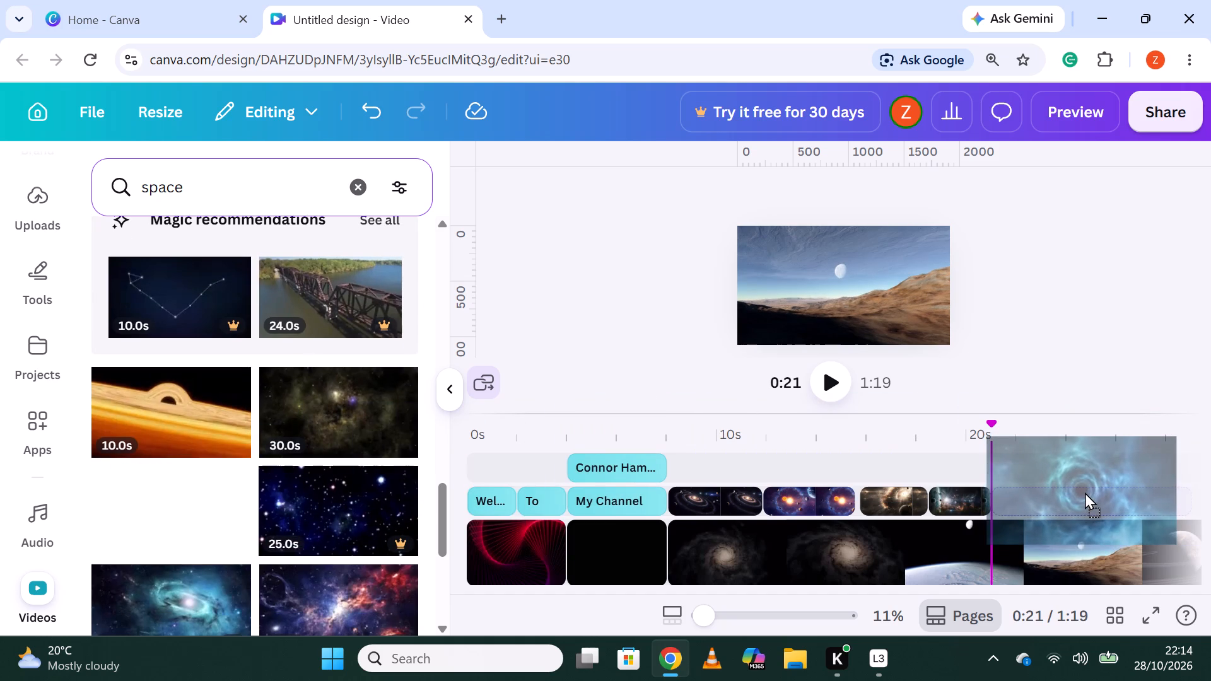
left_click_drag(1085, 492, 1086, 492)
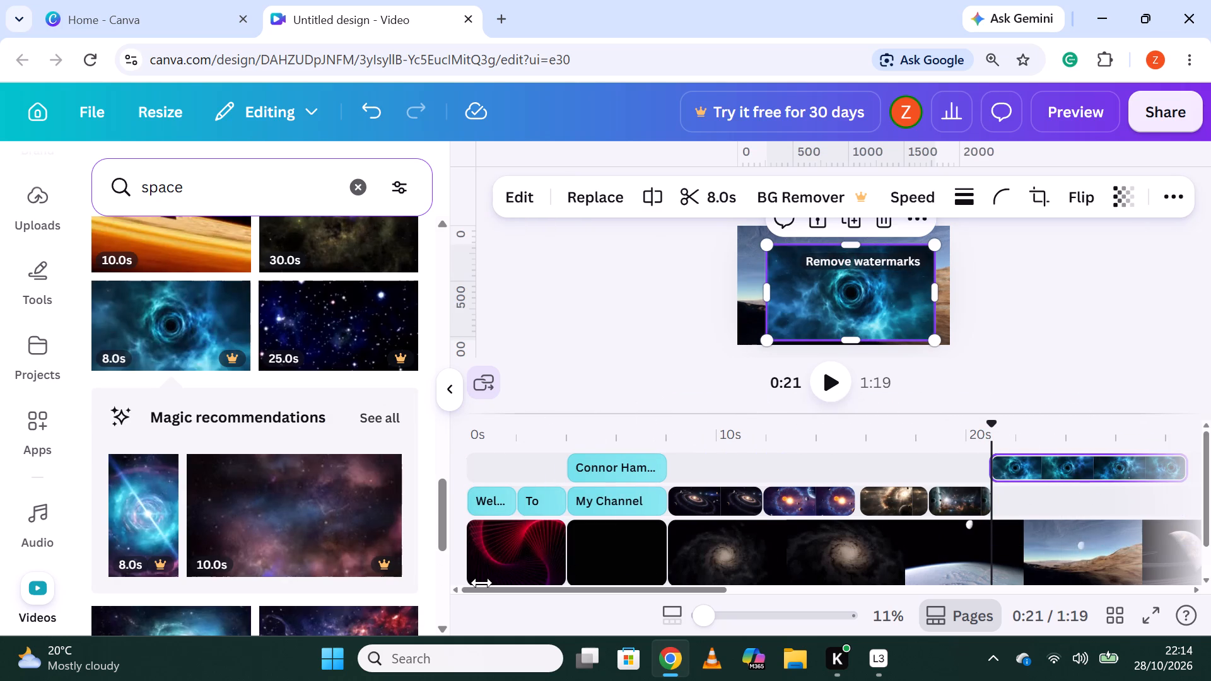
left_click_drag(1043, 465, 1072, 511)
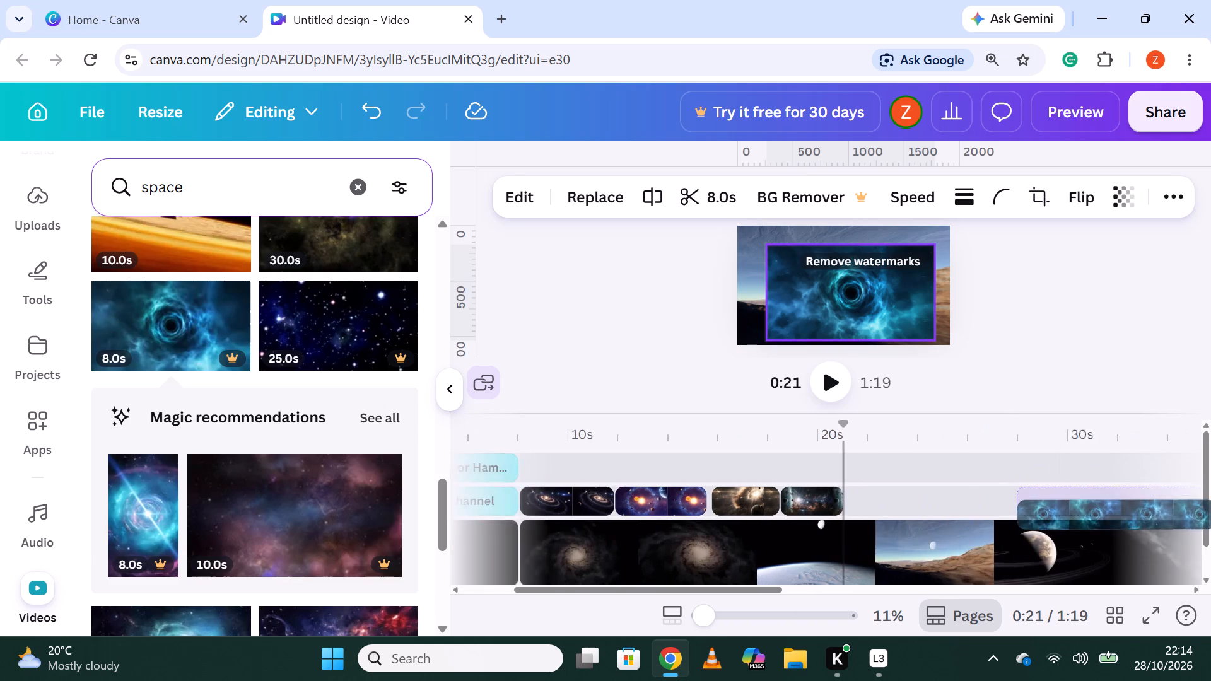
left_click_drag(1072, 511, 807, 494)
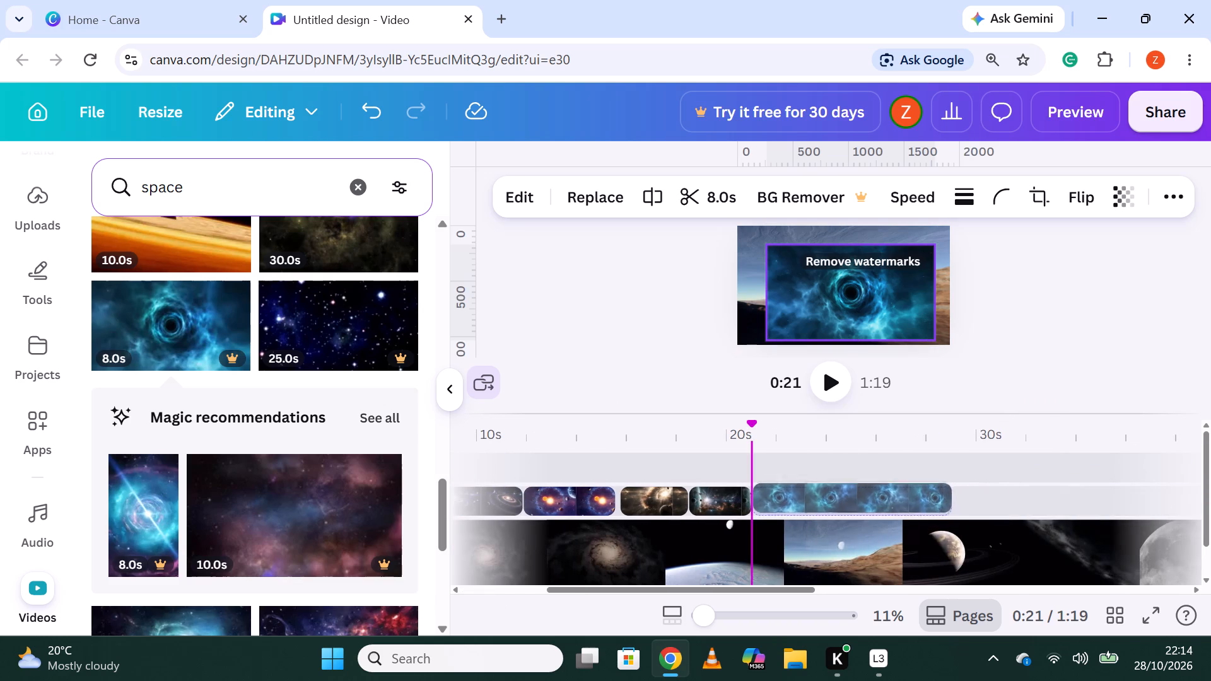
left_click_drag(807, 494, 810, 498)
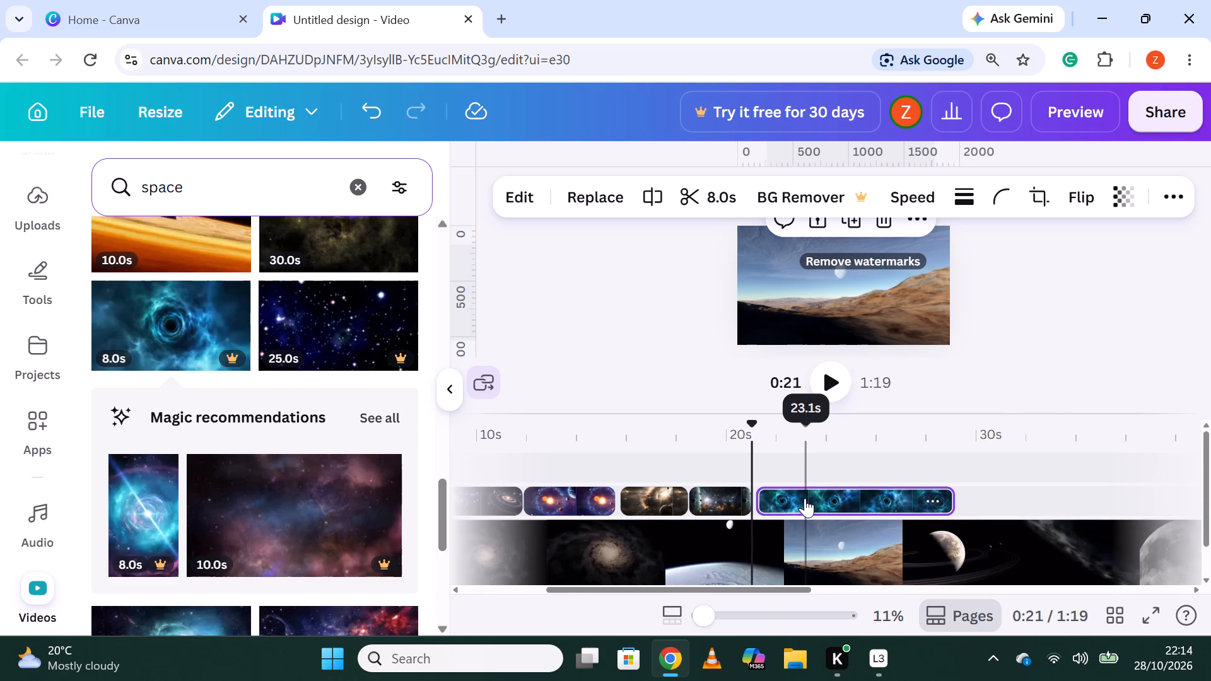
Split the blue wormhole overlay at about 23.4 s and delete its second part.
left_click(815, 497)
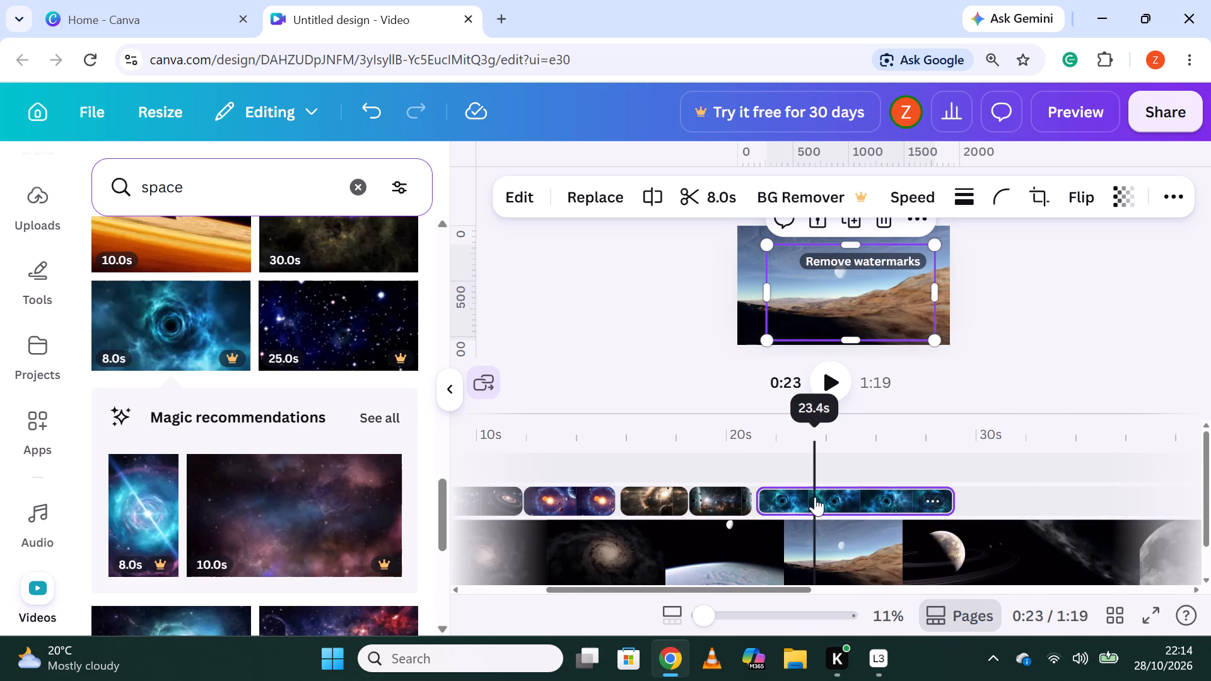
right_click(815, 497)
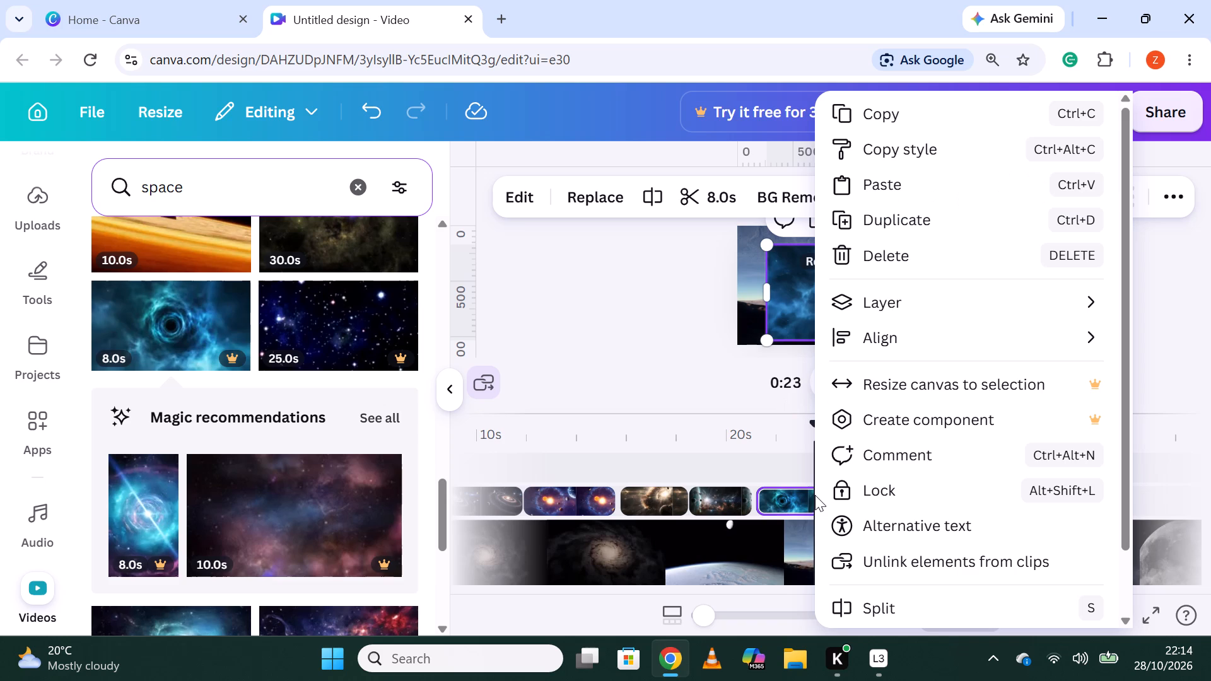
left_click(879, 600)
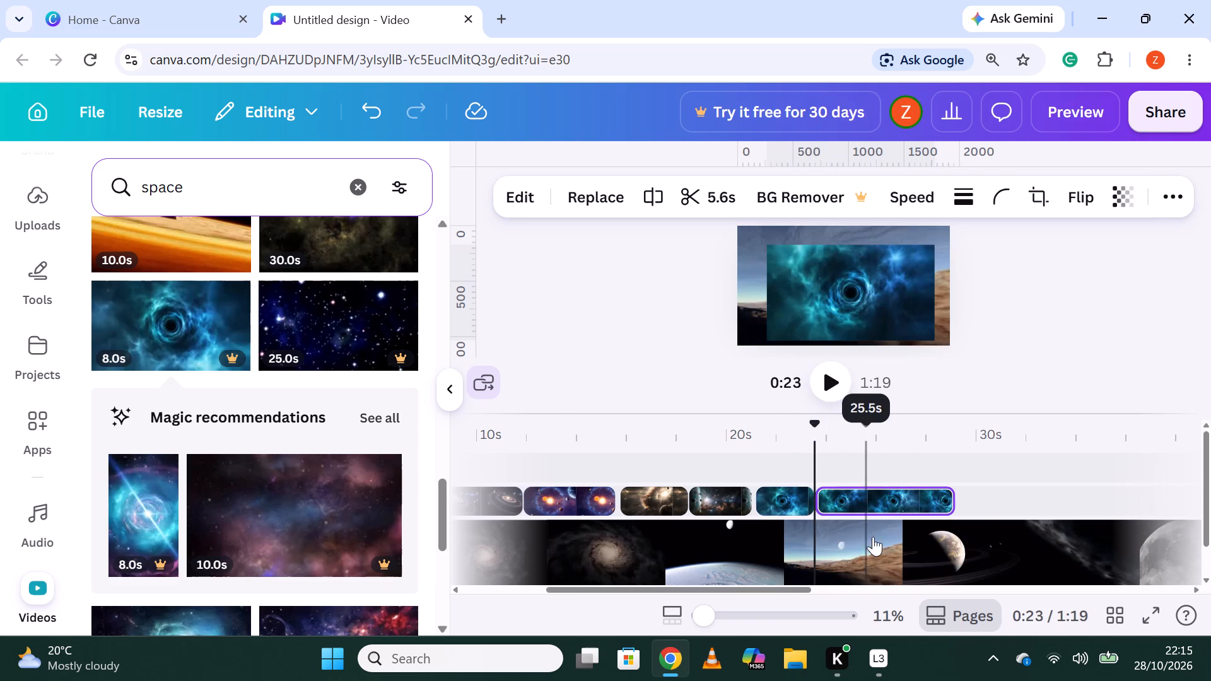
right_click(874, 489)
left_click(945, 262)
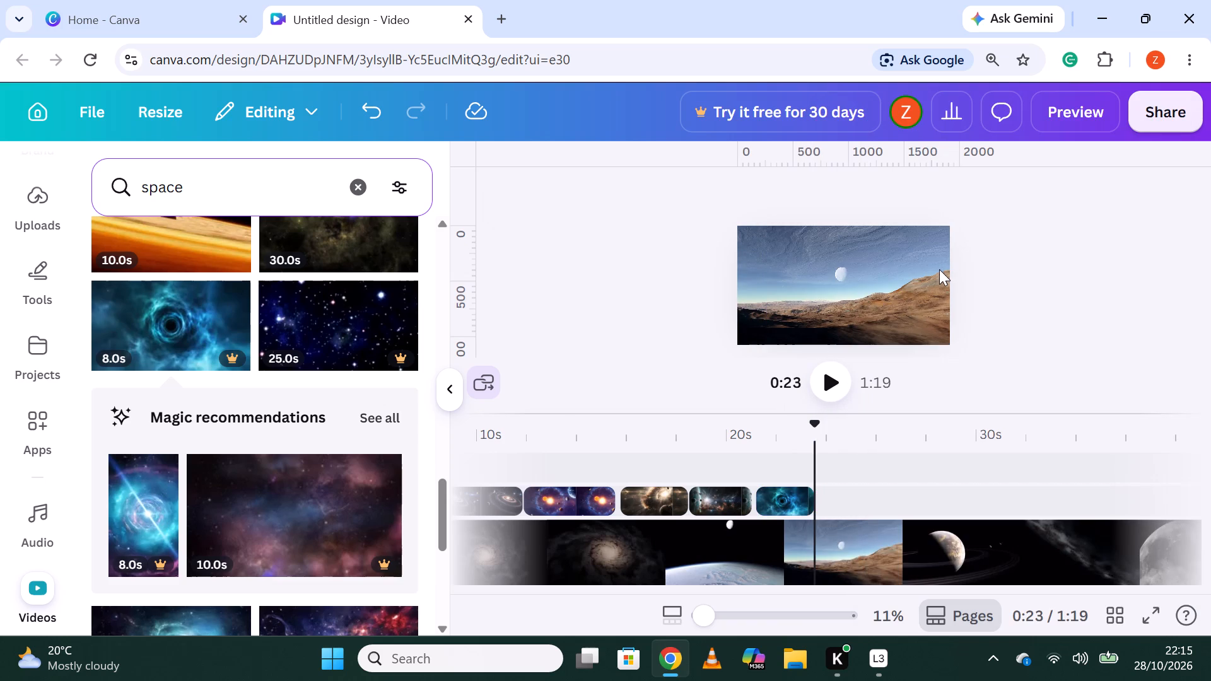
Add the 20.0s purple starfield video to the overlay track, after the blue wormhole clip.
scroll(931, 281, "down", 2)
scroll(160, 431, "down", 2)
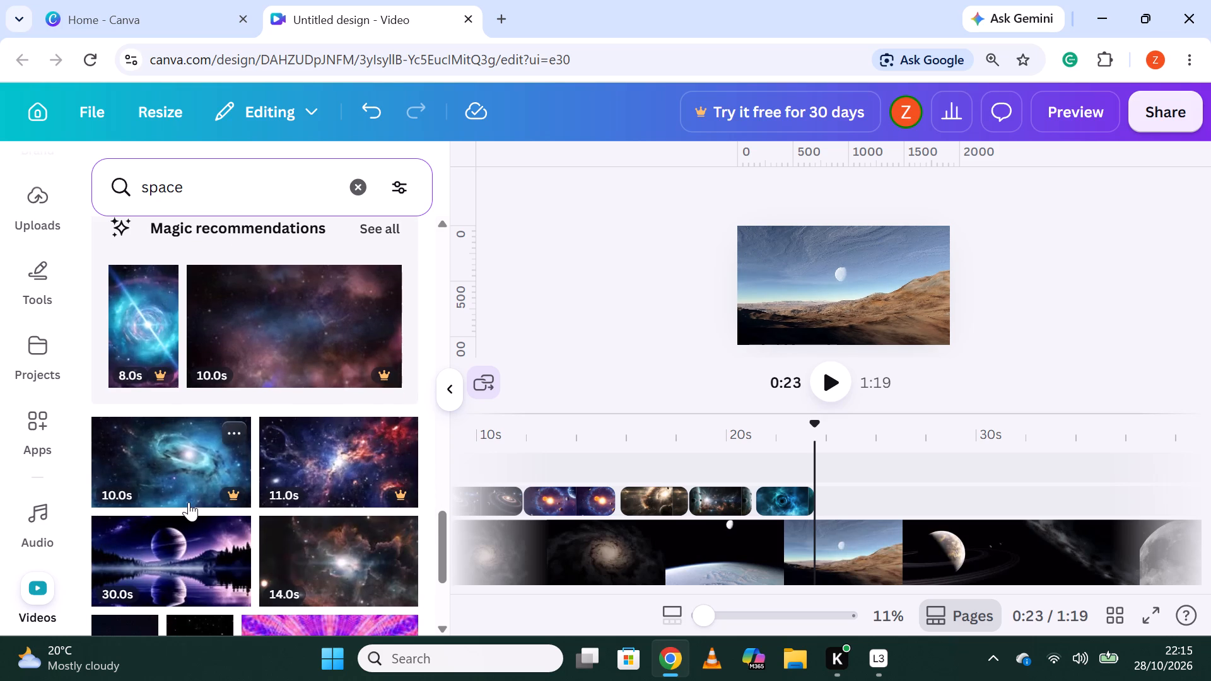
scroll(189, 502, "down", 1)
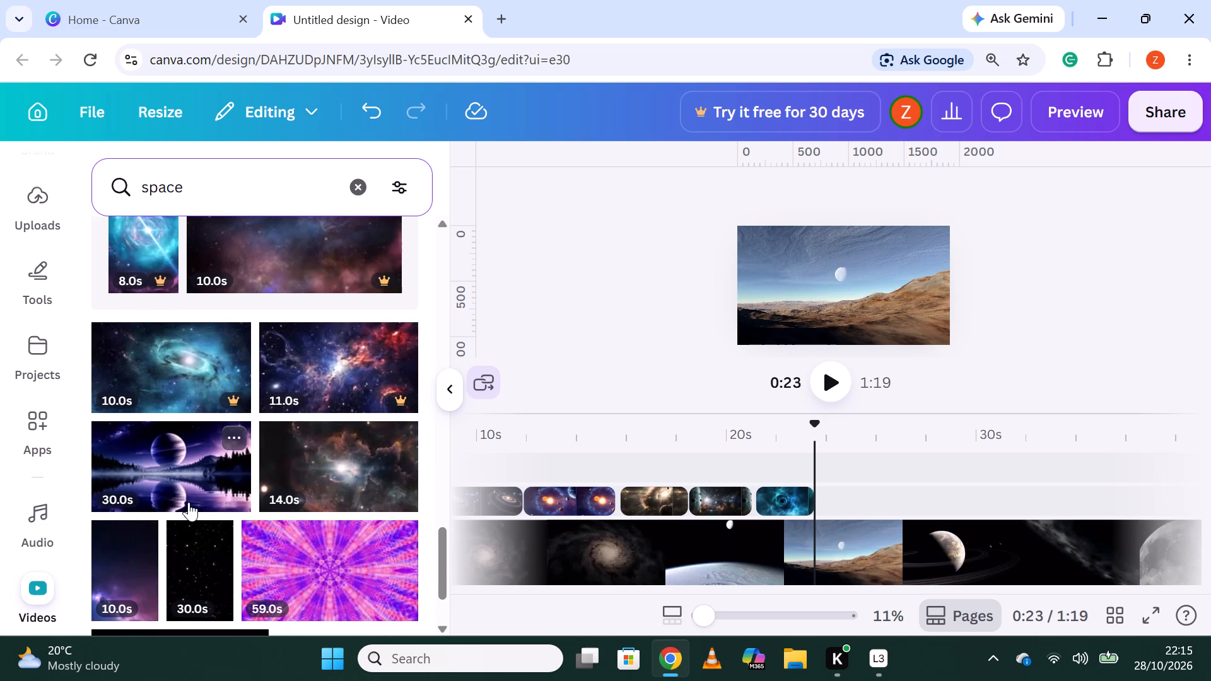
scroll(189, 502, "down", 3)
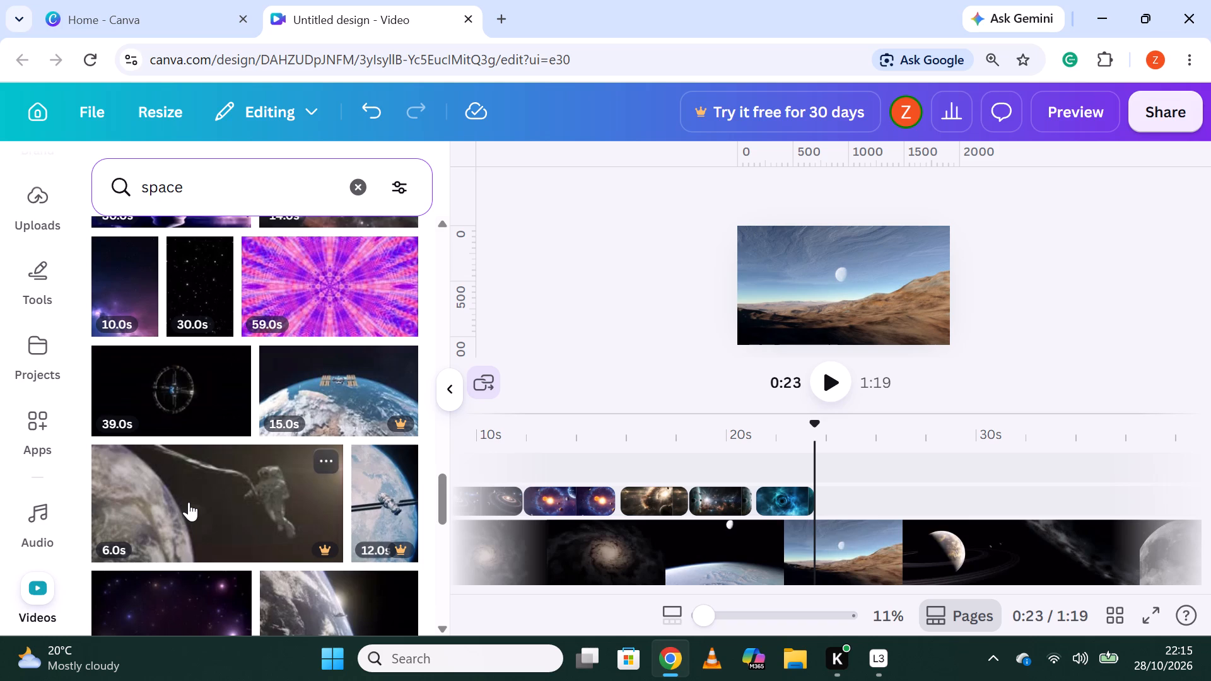
scroll(179, 509, "down", 1)
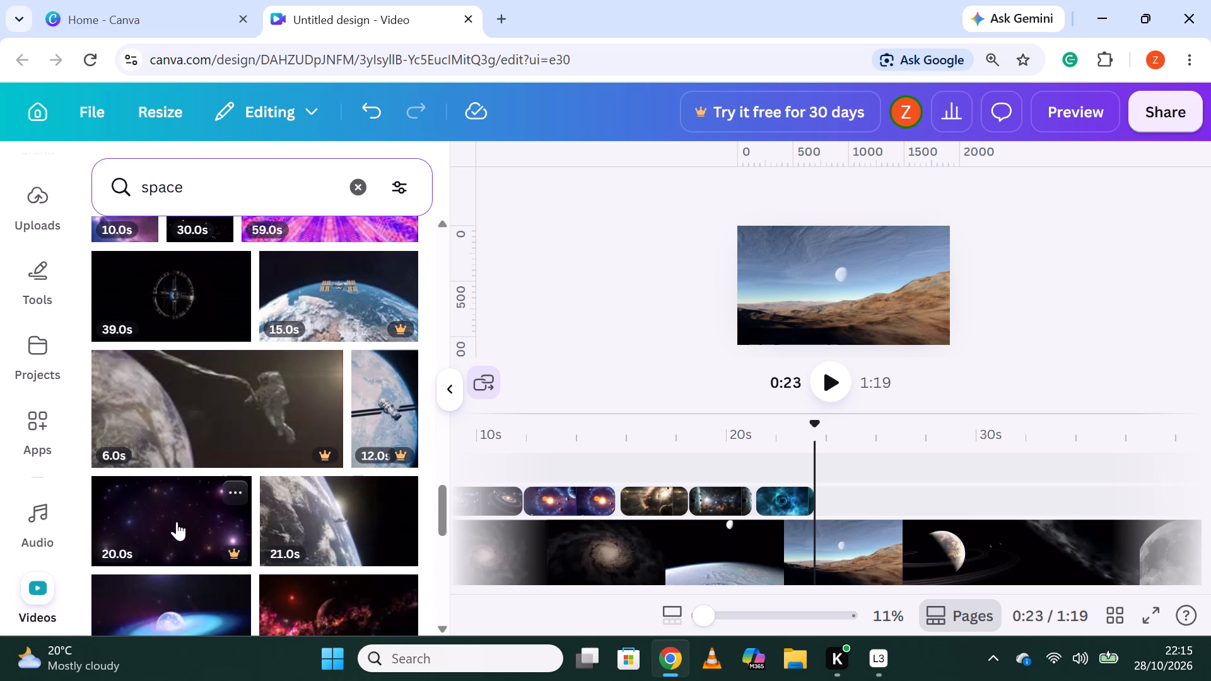
left_click_drag(173, 535, 901, 515)
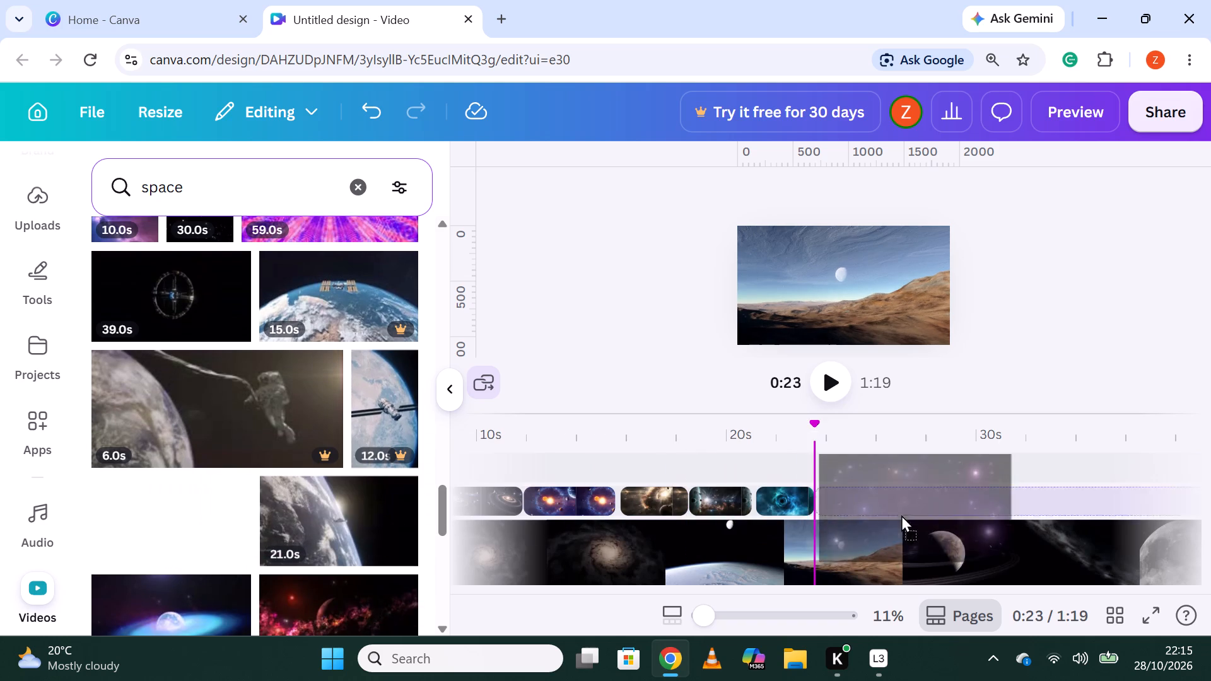
left_click_drag(901, 515, 910, 496)
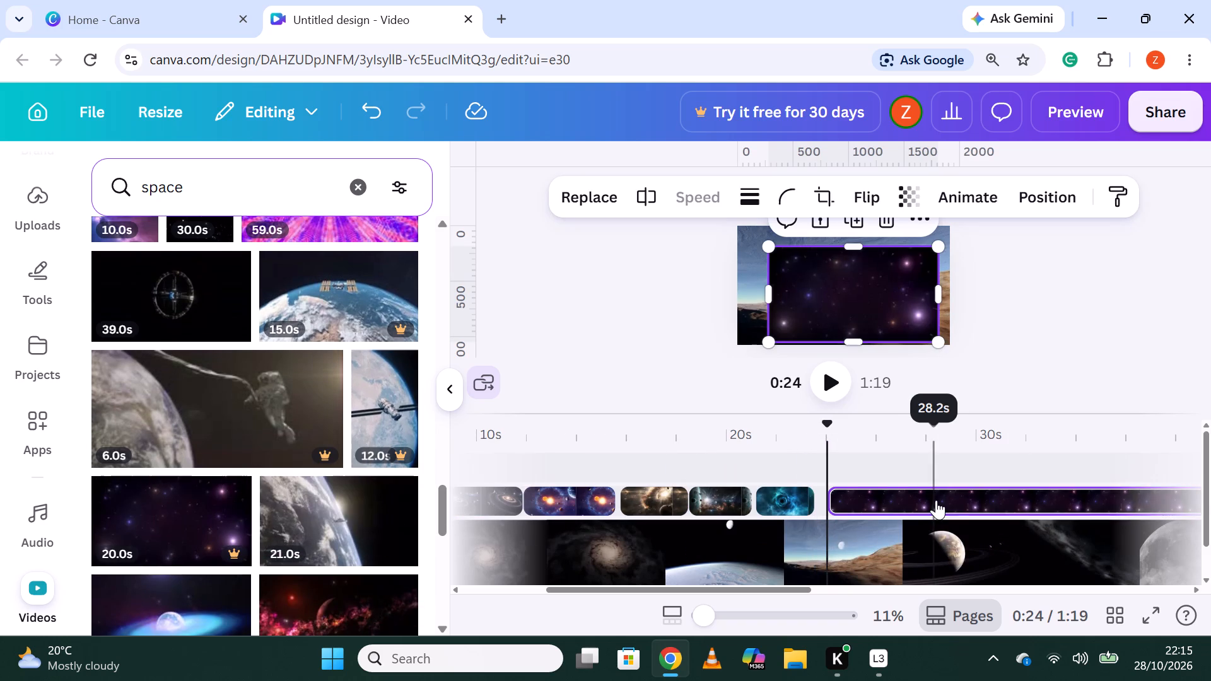
Split the purple starfield overlay at about 0:28 and delete its second part.
left_click(903, 499)
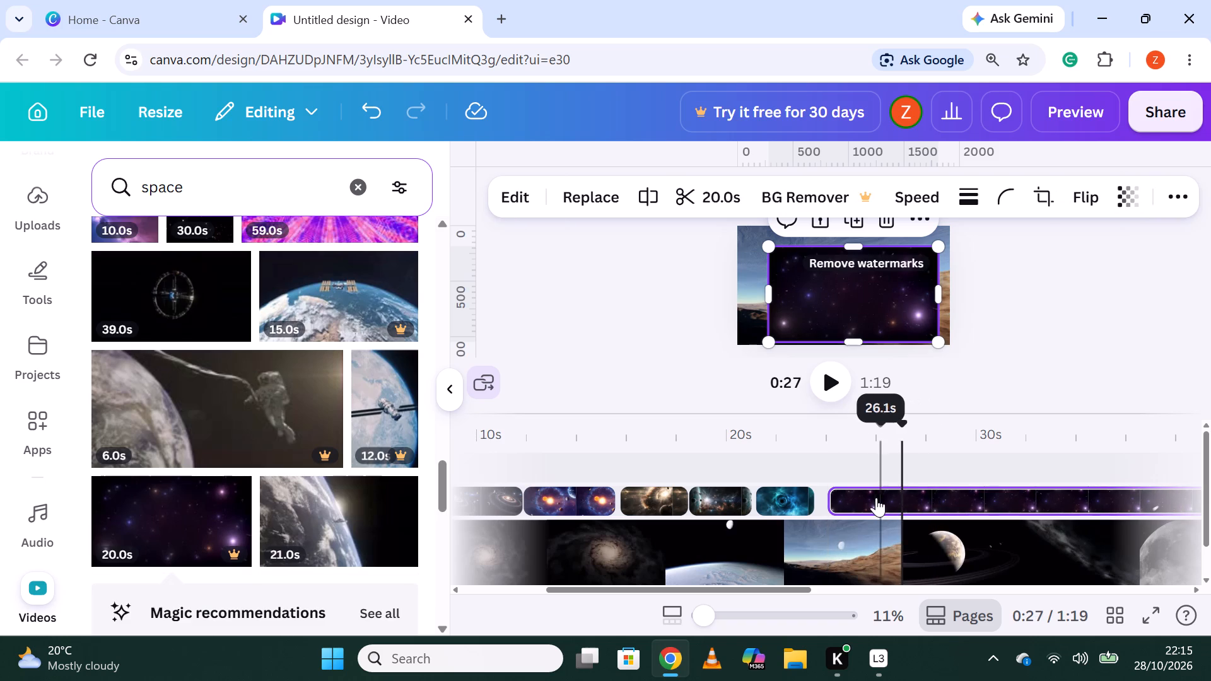
left_click(876, 498)
left_click(928, 498)
right_click(926, 498)
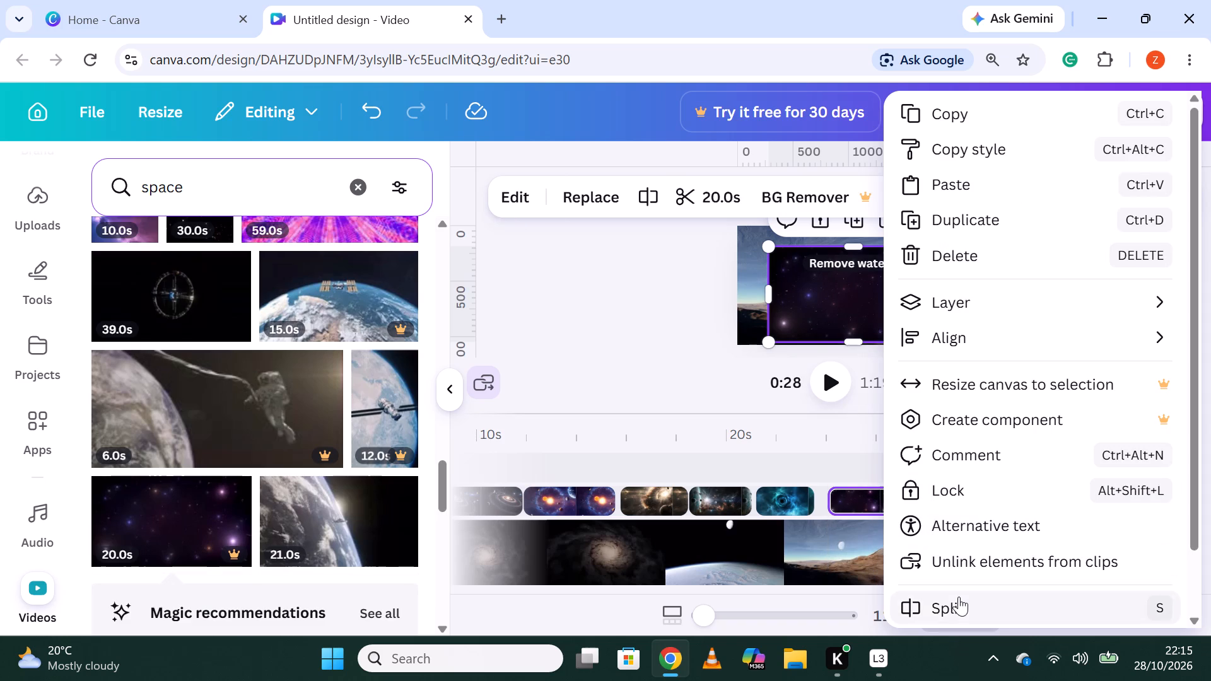
left_click(959, 597)
right_click(981, 499)
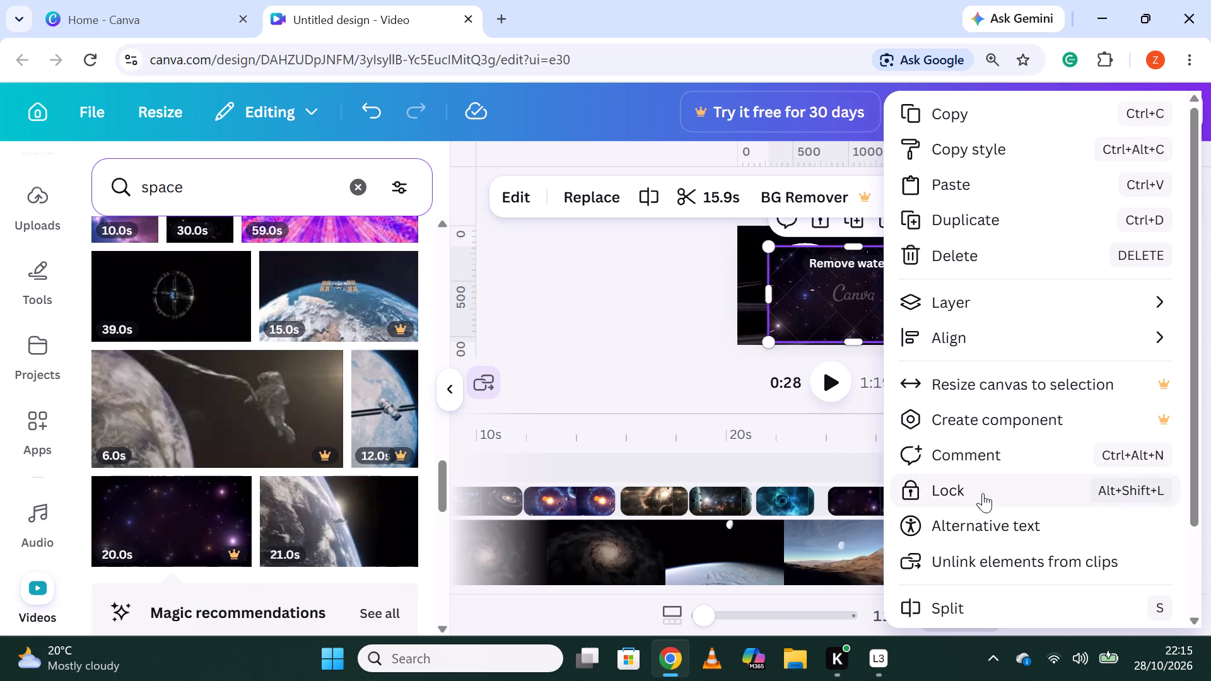
left_click(1002, 249)
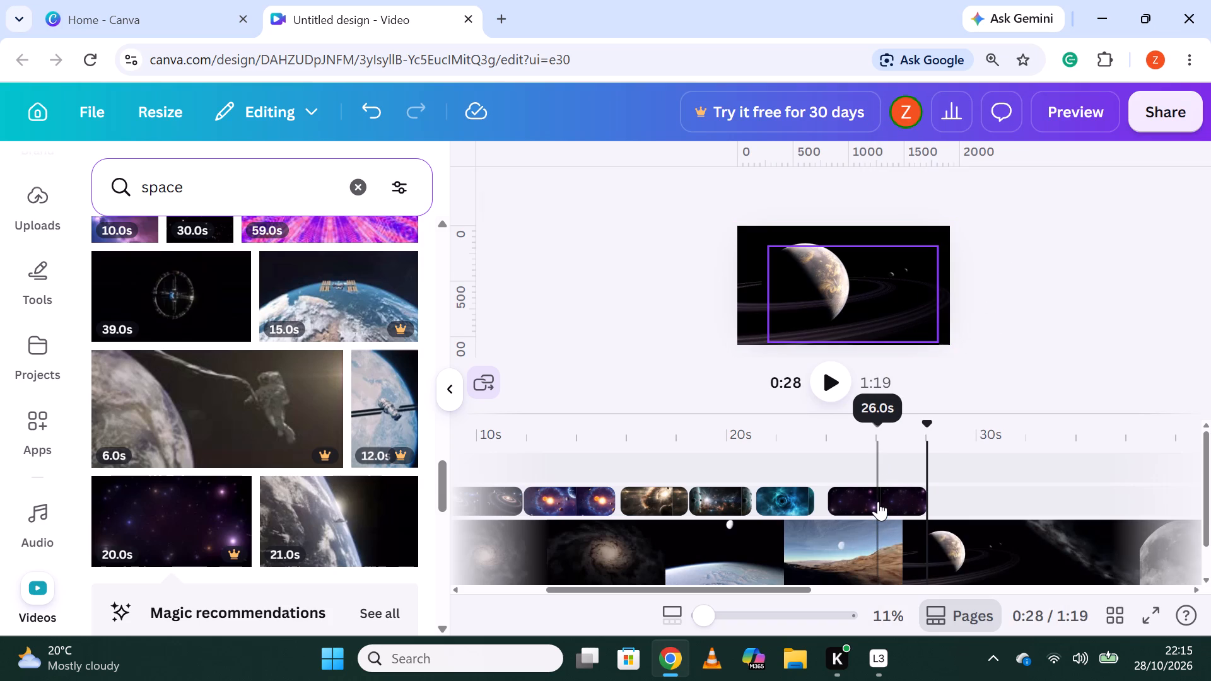
Move the trimmed purple starfield clip earlier so it sits directly against the blue wormhole clip.
left_click_drag(878, 501, 872, 500)
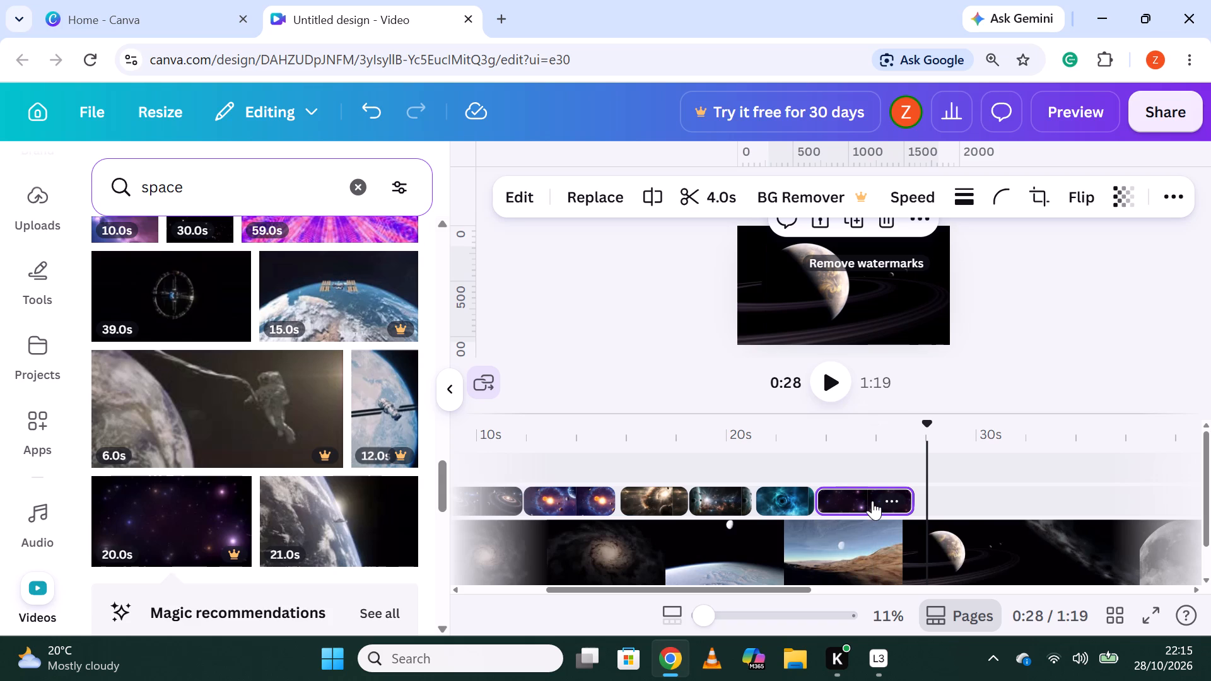
Add the 15.0s video of a space station above Earth to the overlay track, after the purple starfield clip.
scroll(274, 370, "down", 3)
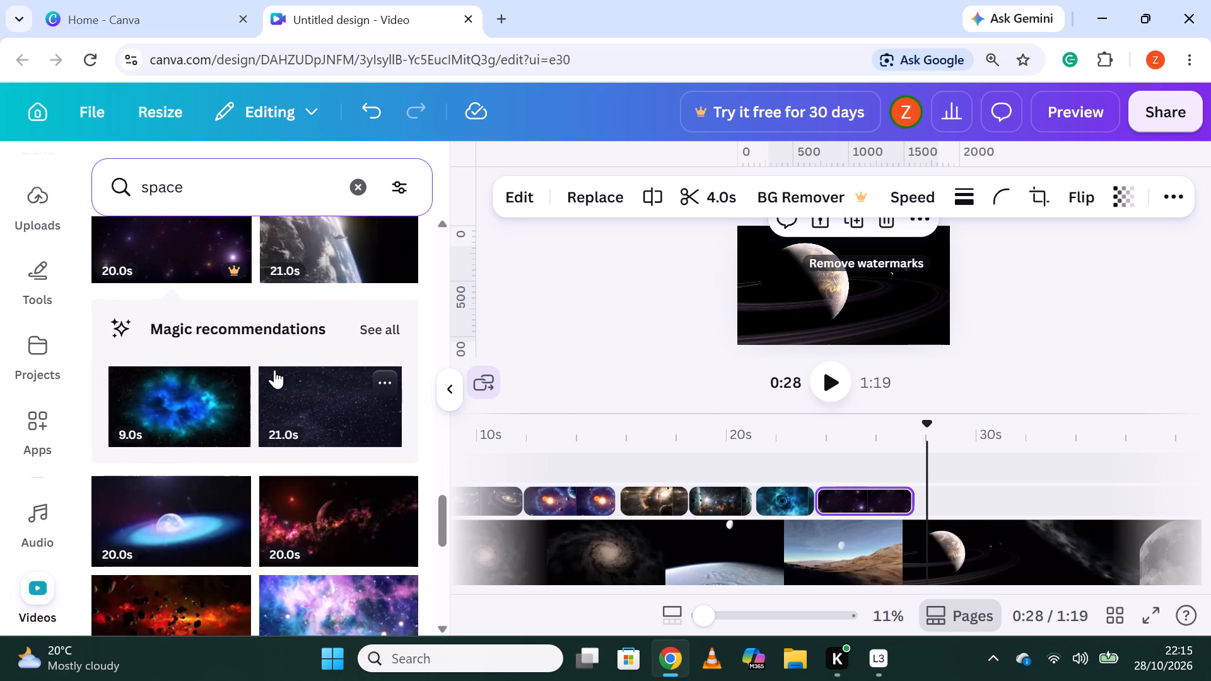
scroll(274, 370, "down", 1)
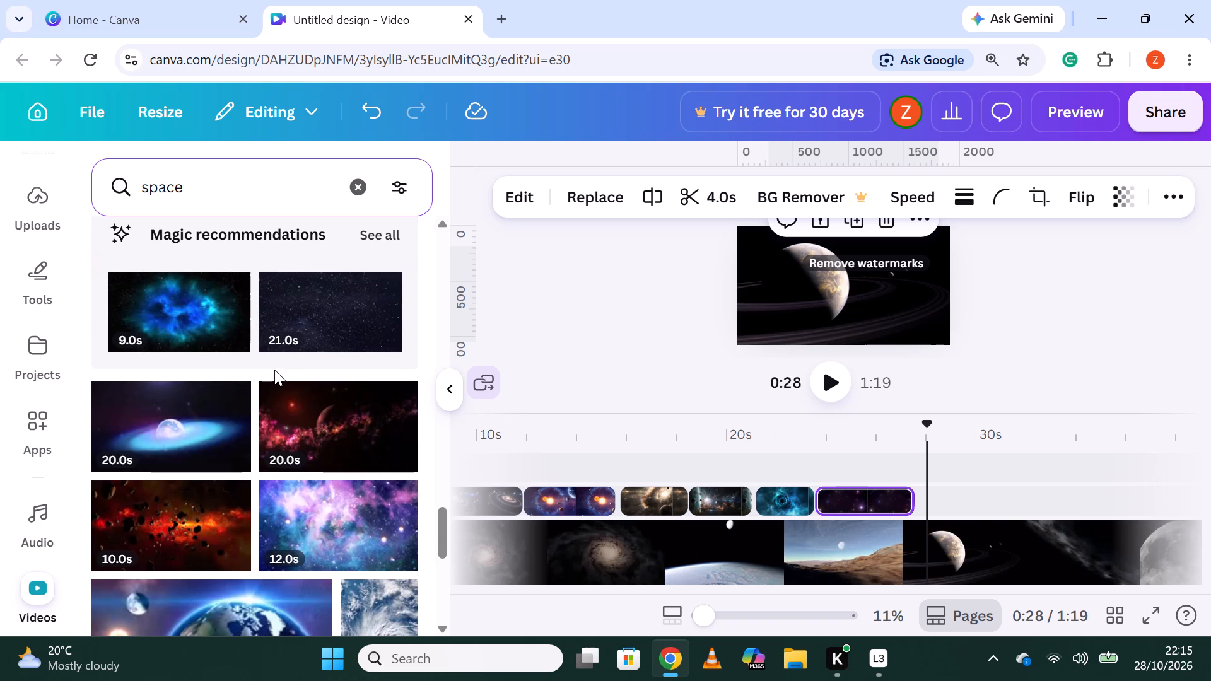
scroll(274, 370, "up", 2)
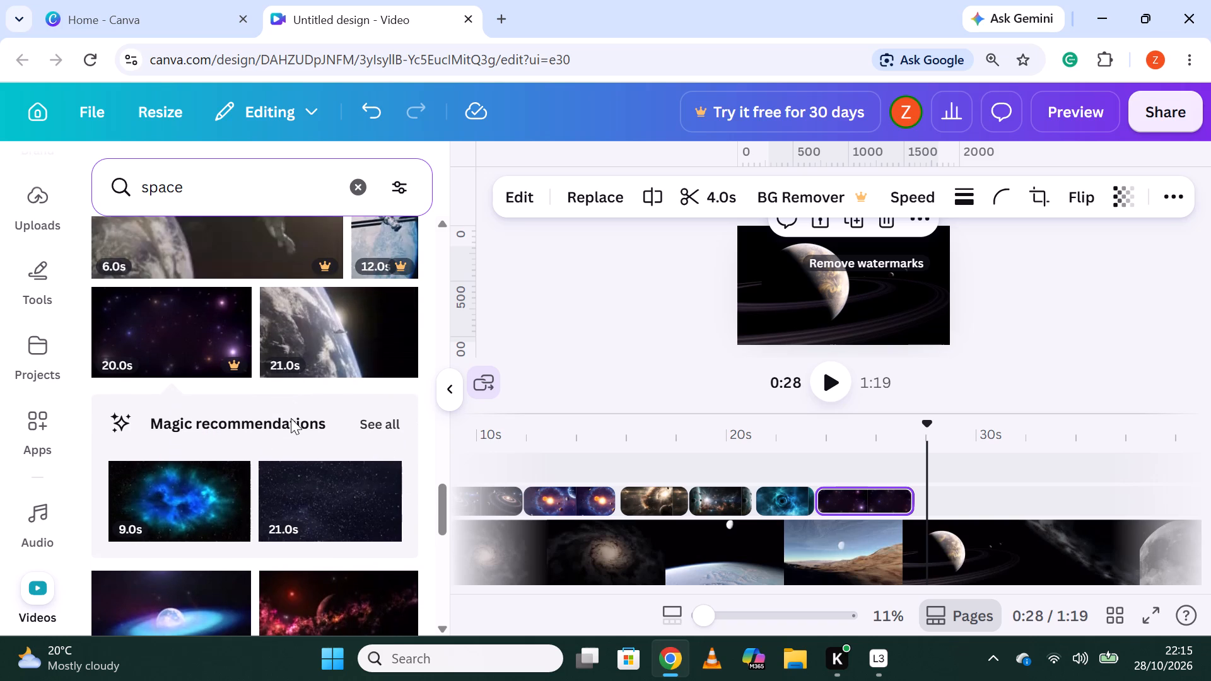
scroll(291, 419, "up", 3)
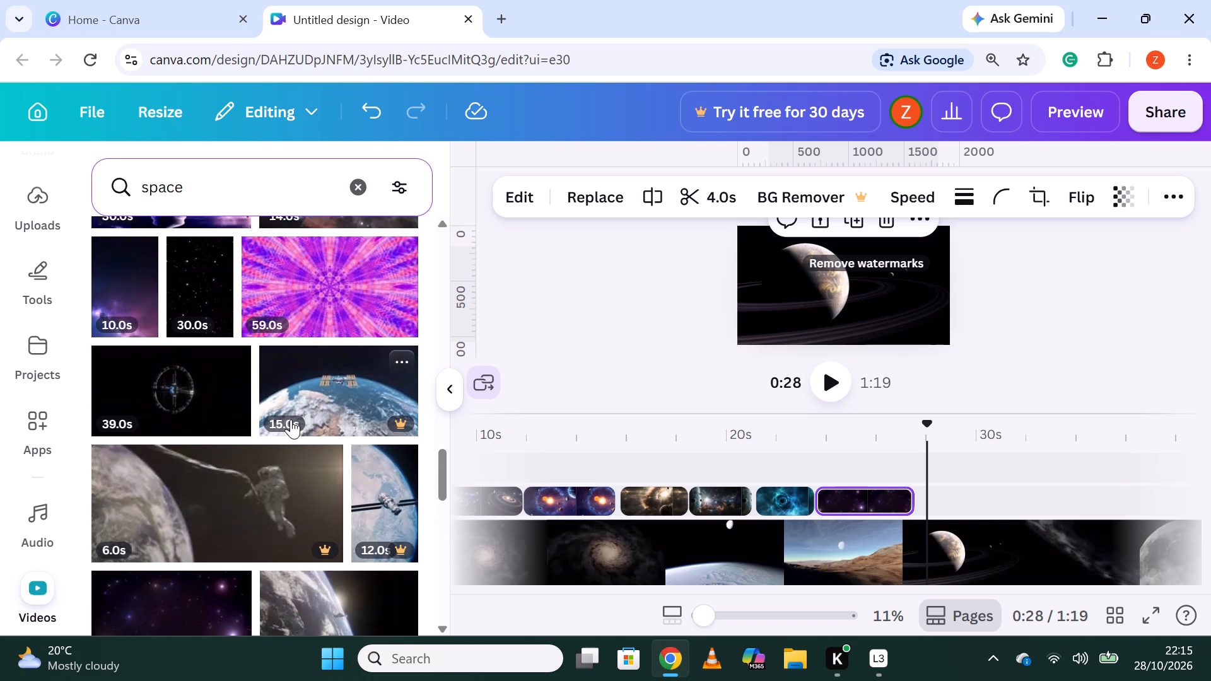
left_click_drag(299, 385, 970, 494)
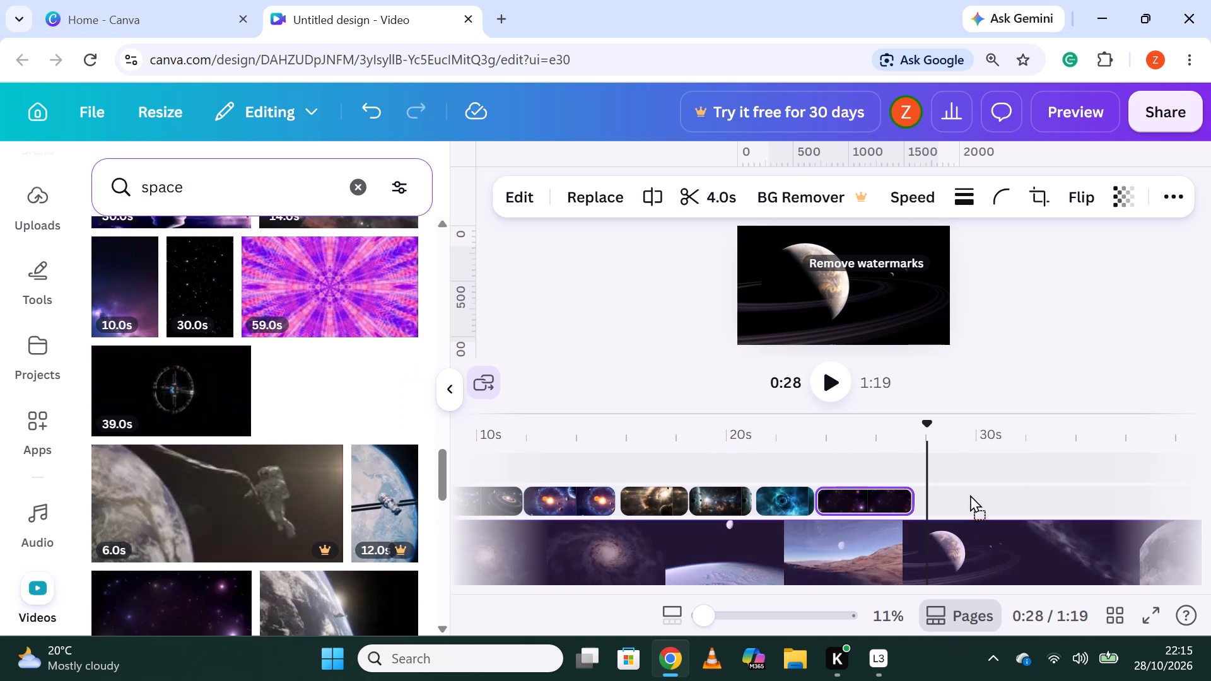
left_click_drag(970, 494, 966, 496)
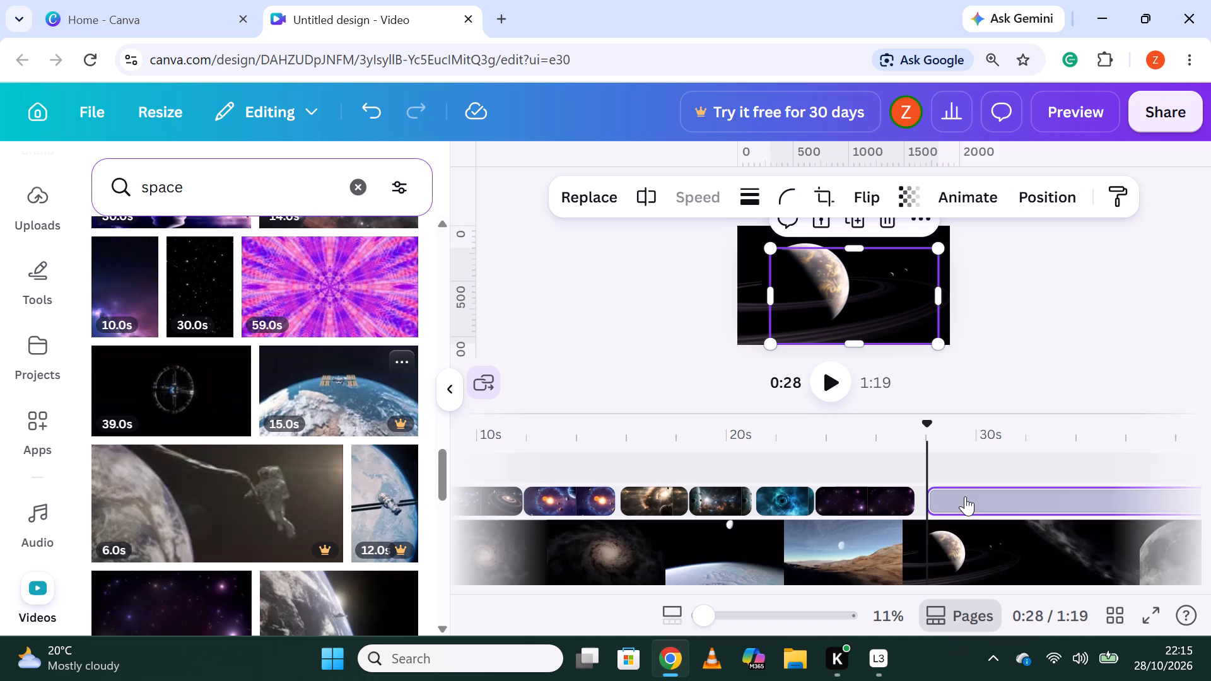
Split the space station overlay at about 0:30 and delete its second part.
left_click(993, 492)
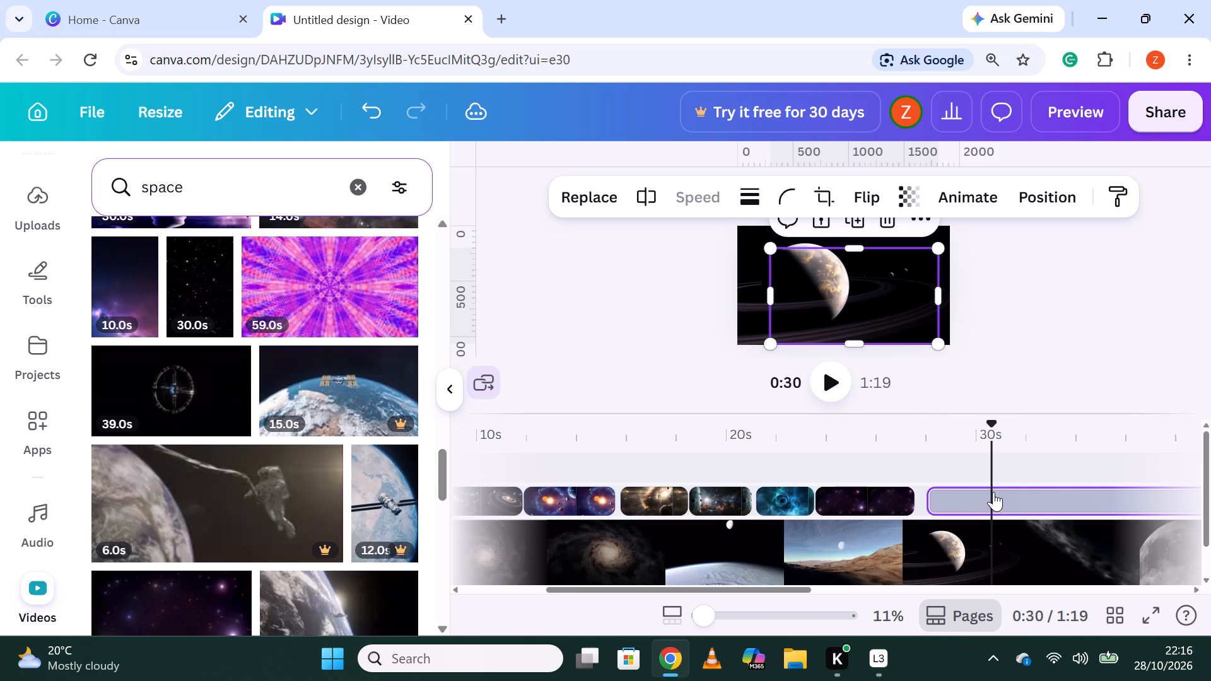
left_click(993, 492)
right_click(993, 492)
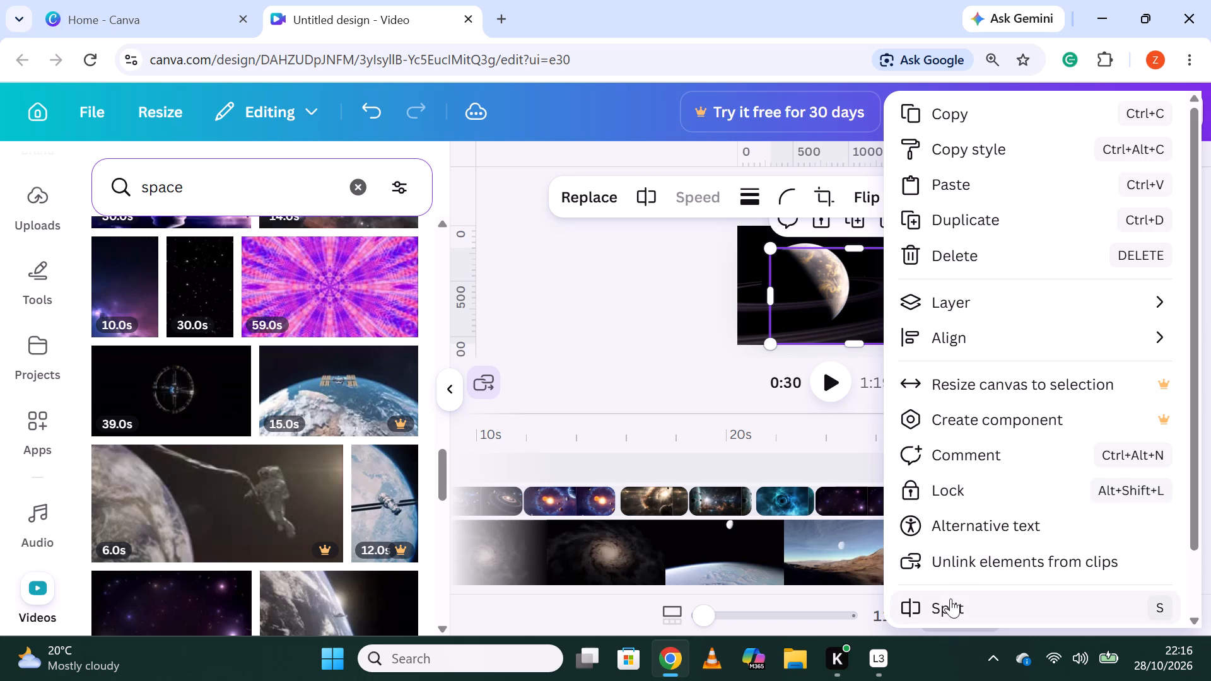
left_click(951, 598)
right_click(1056, 509)
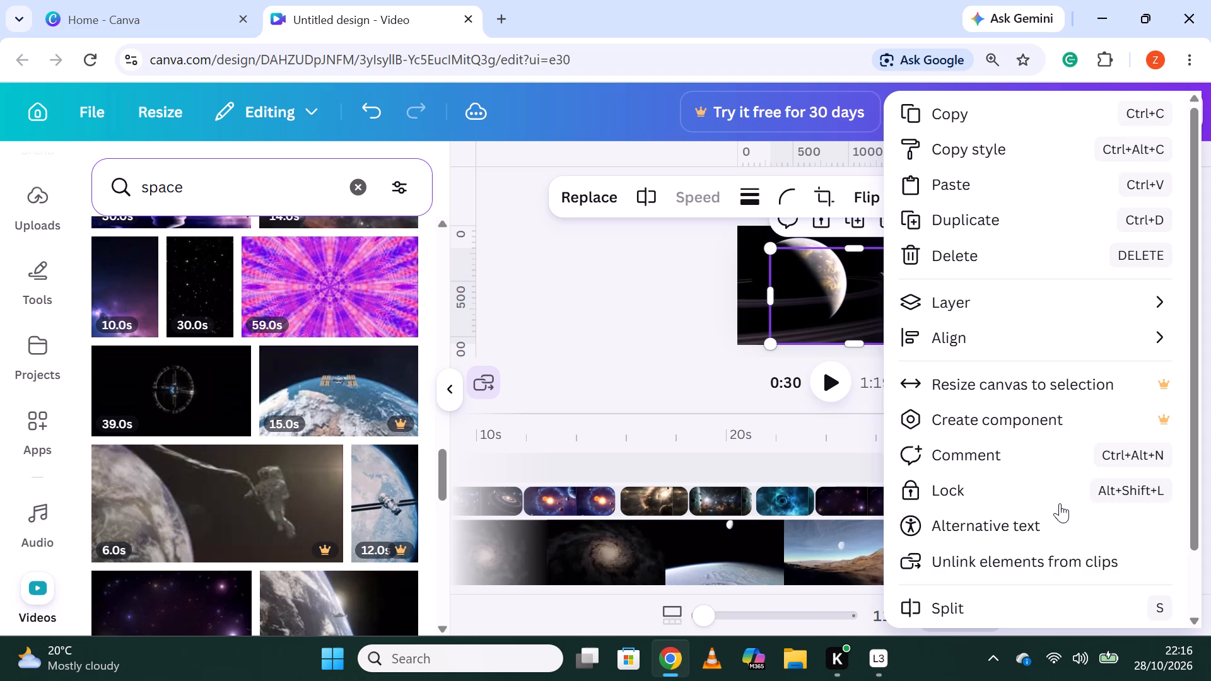
left_click(1006, 262)
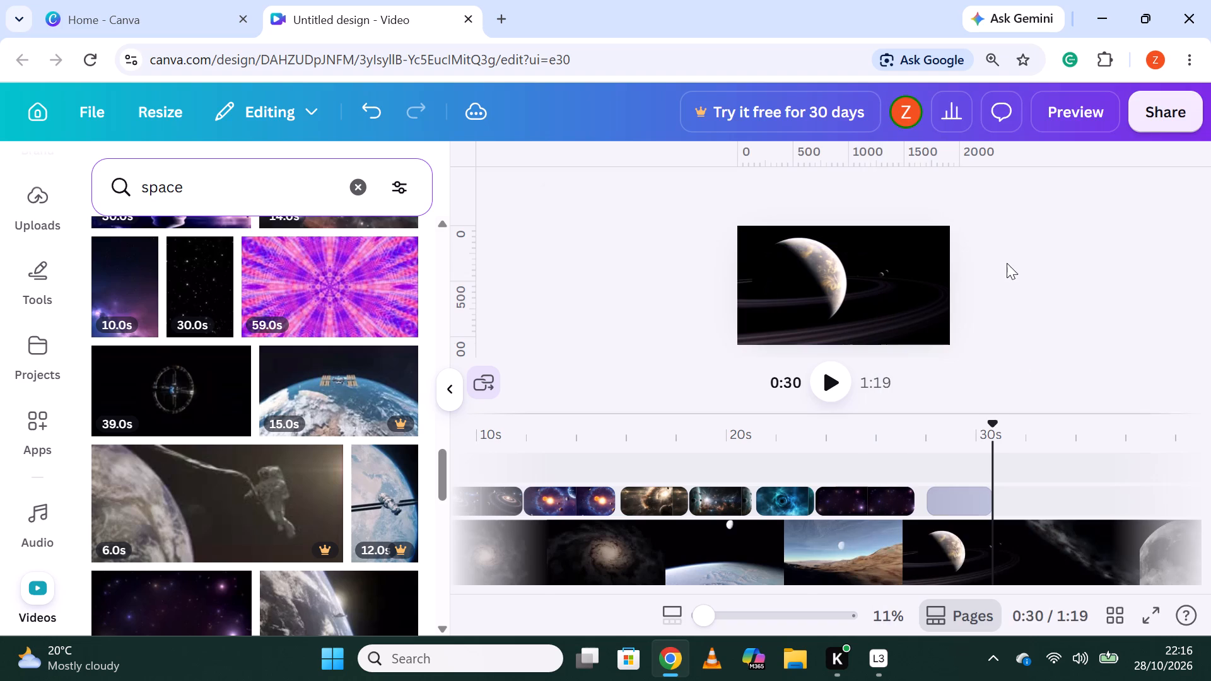
left_click(972, 499)
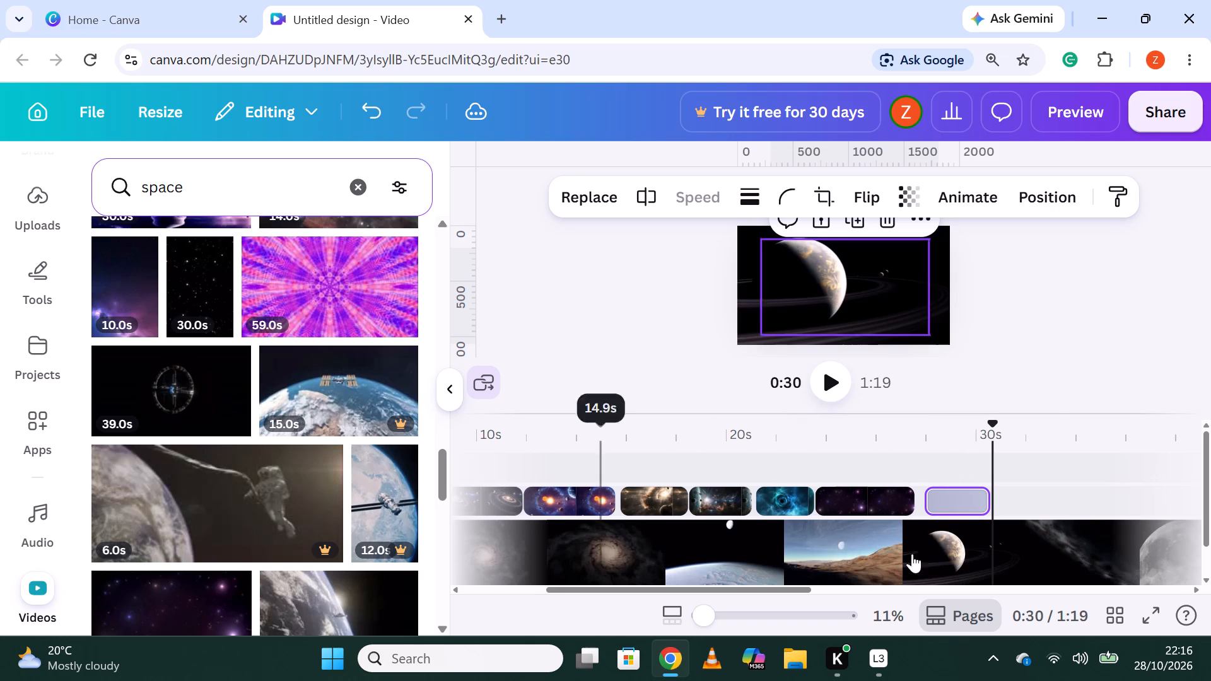
Add the 10.0s pink-and-green nebula video to the overlay track, just after the space station clip.
scroll(259, 448, "down", 4)
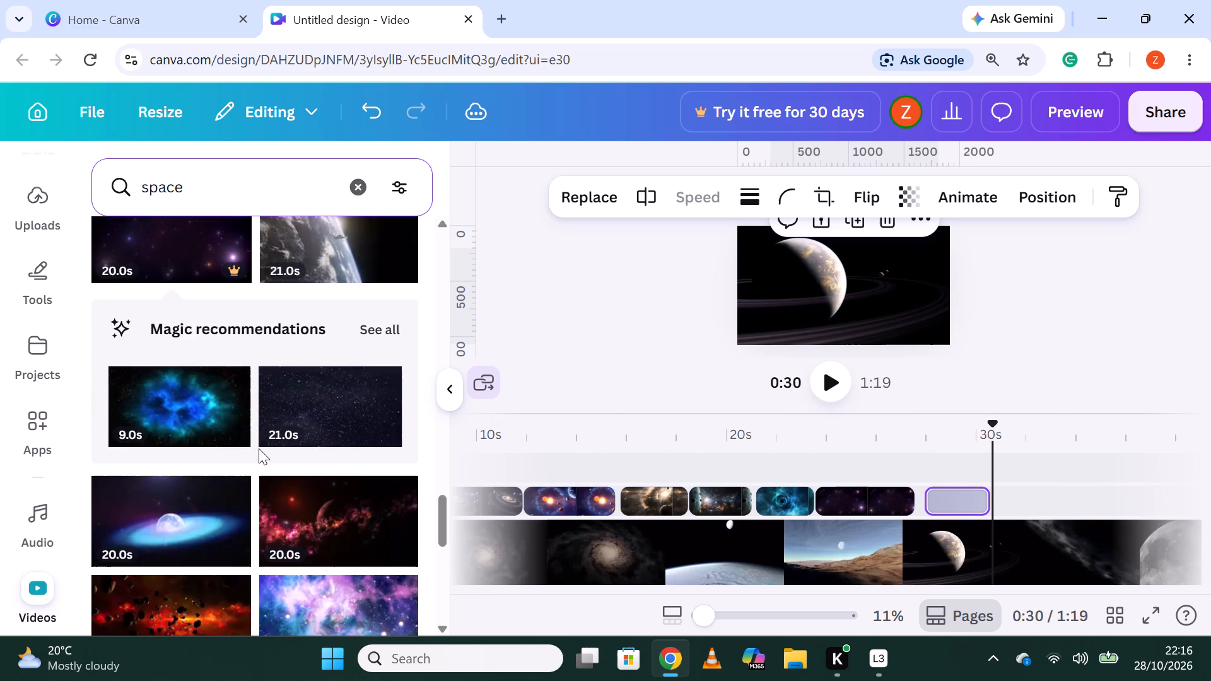
scroll(252, 448, "down", 2)
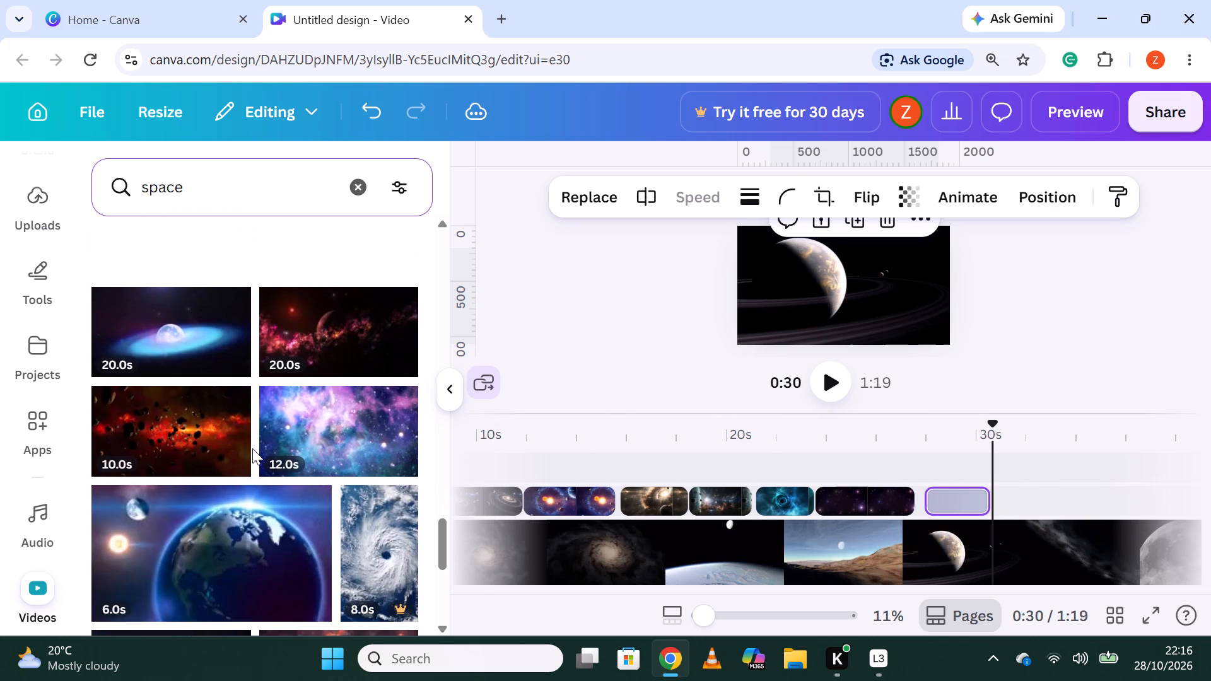
scroll(218, 445, "down", 2)
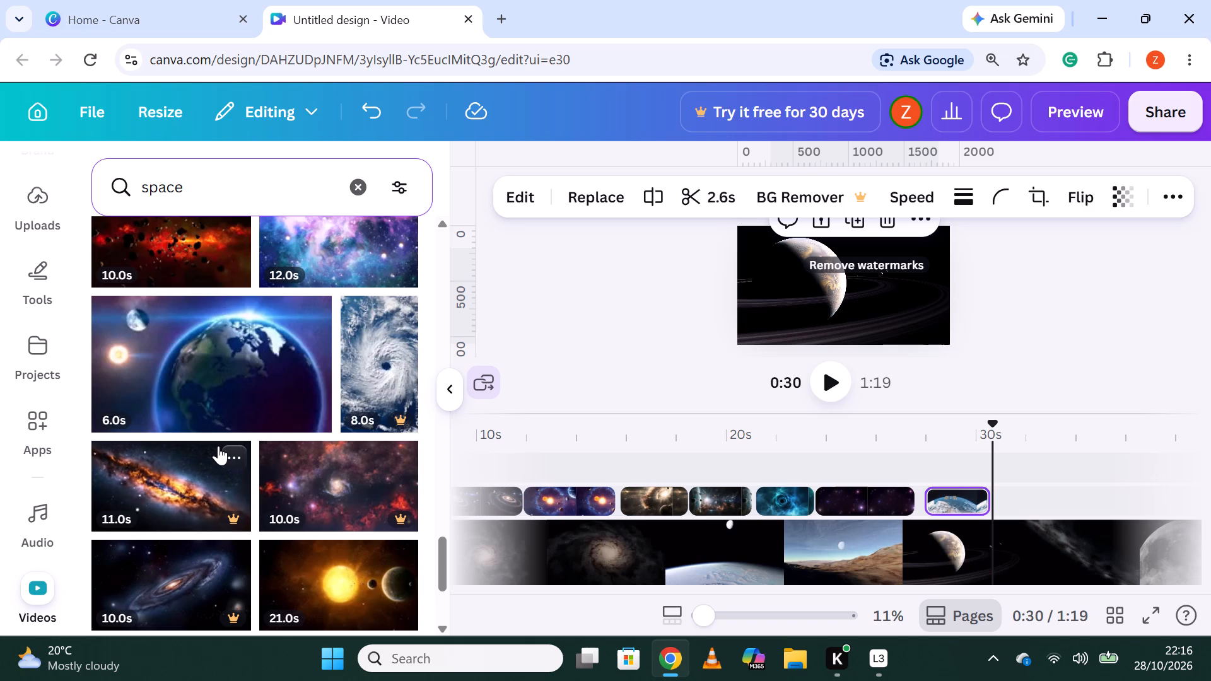
scroll(69, 296, "down", 4)
scroll(278, 370, "down", 5)
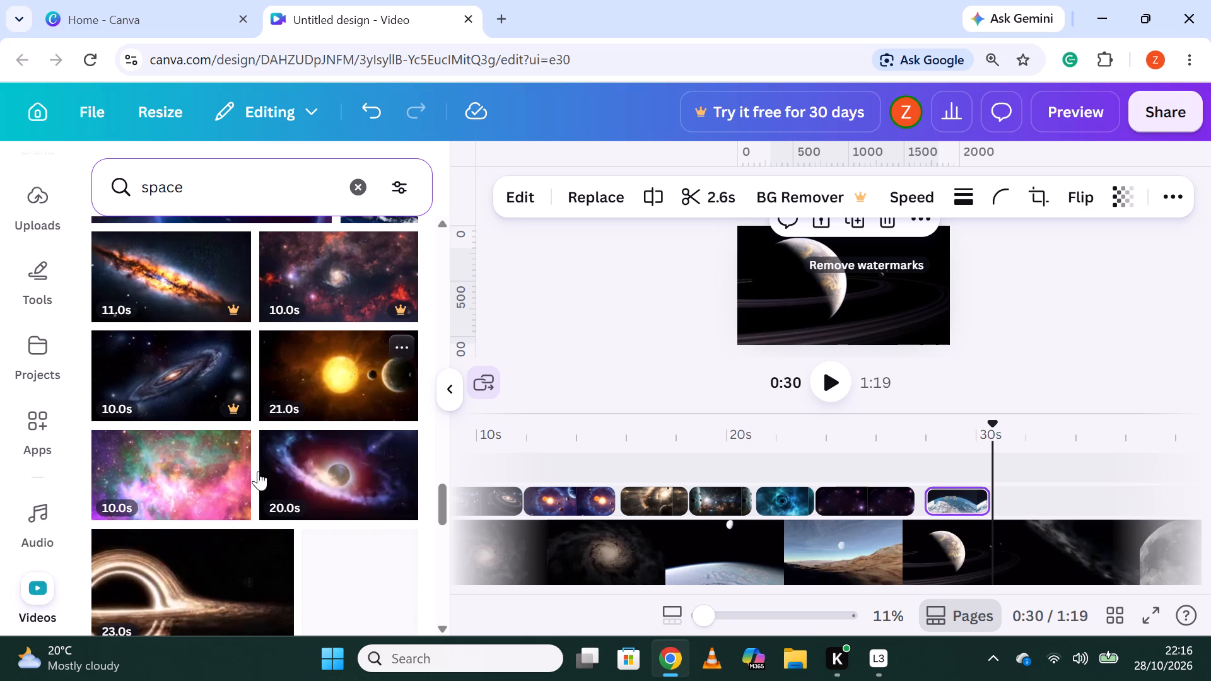
left_click_drag(192, 480, 1097, 497)
left_click(1014, 506)
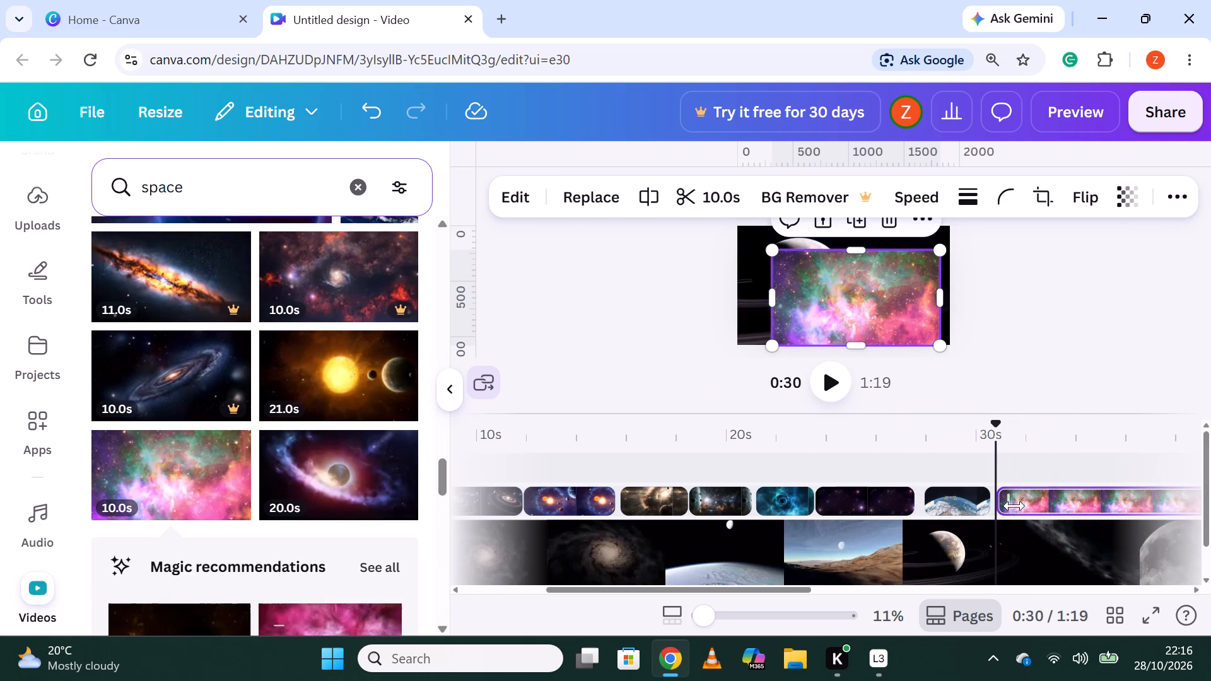
Stretch the pink-and-green nebula overlay at its top and both sides until it fills the whole canvas.
left_click(832, 380)
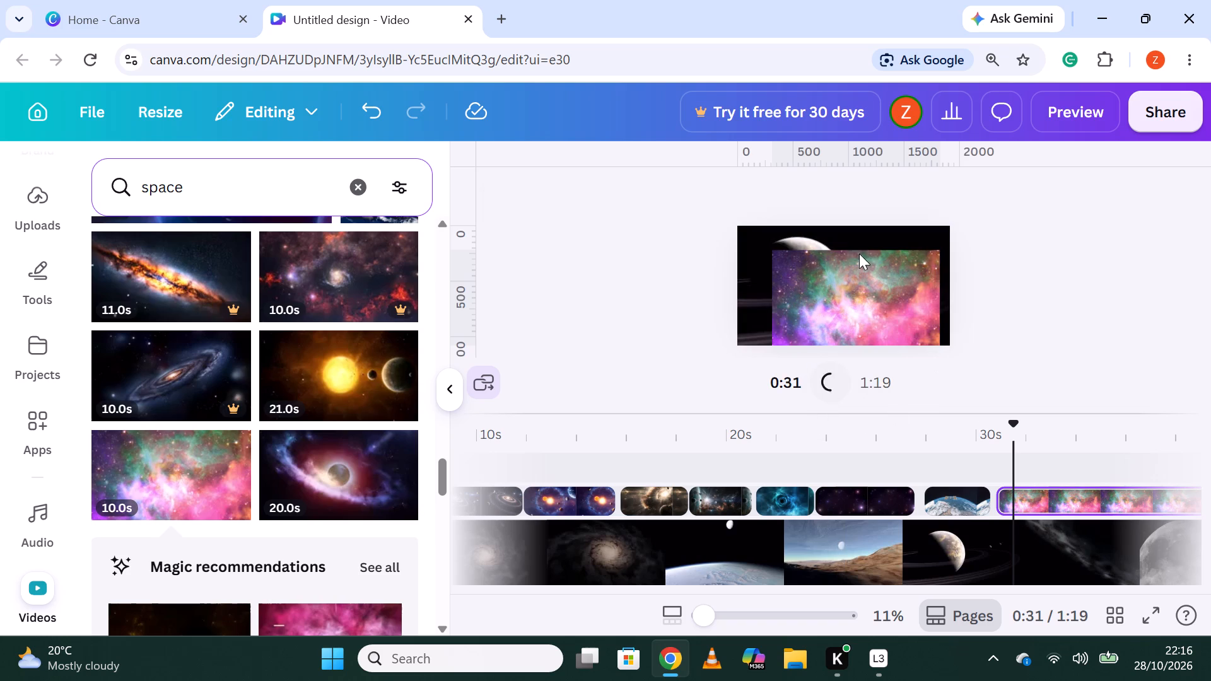
left_click(862, 252)
left_click(860, 255)
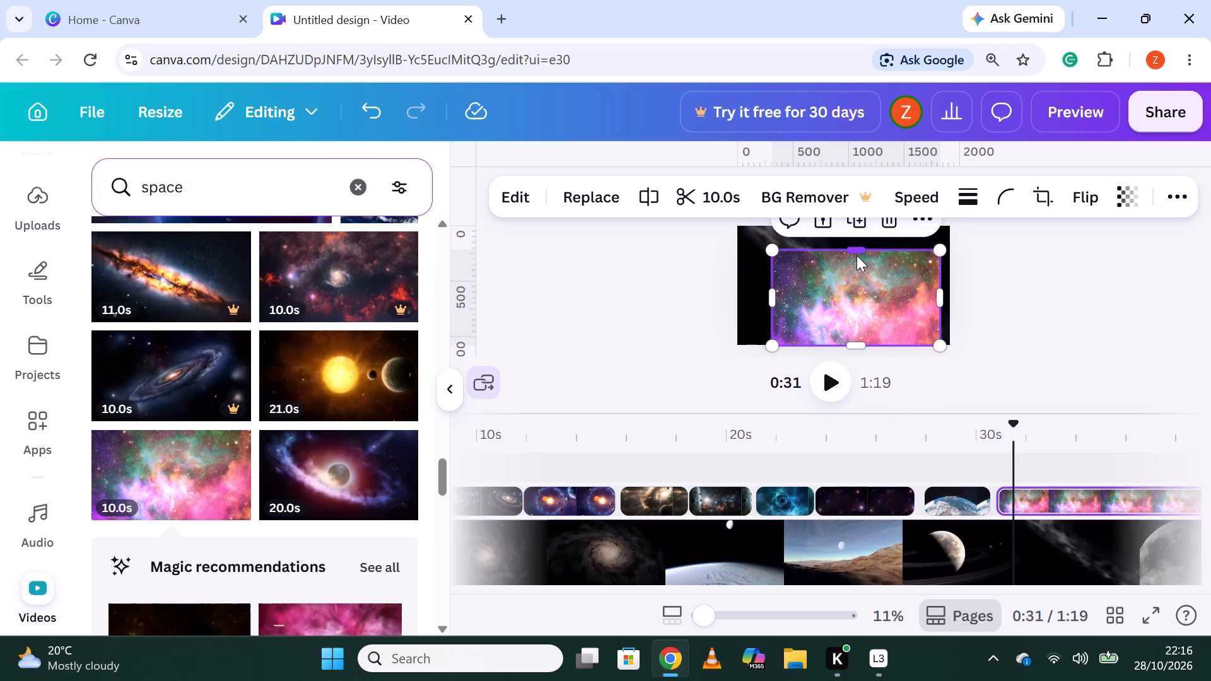
left_click_drag(859, 252, 852, 230)
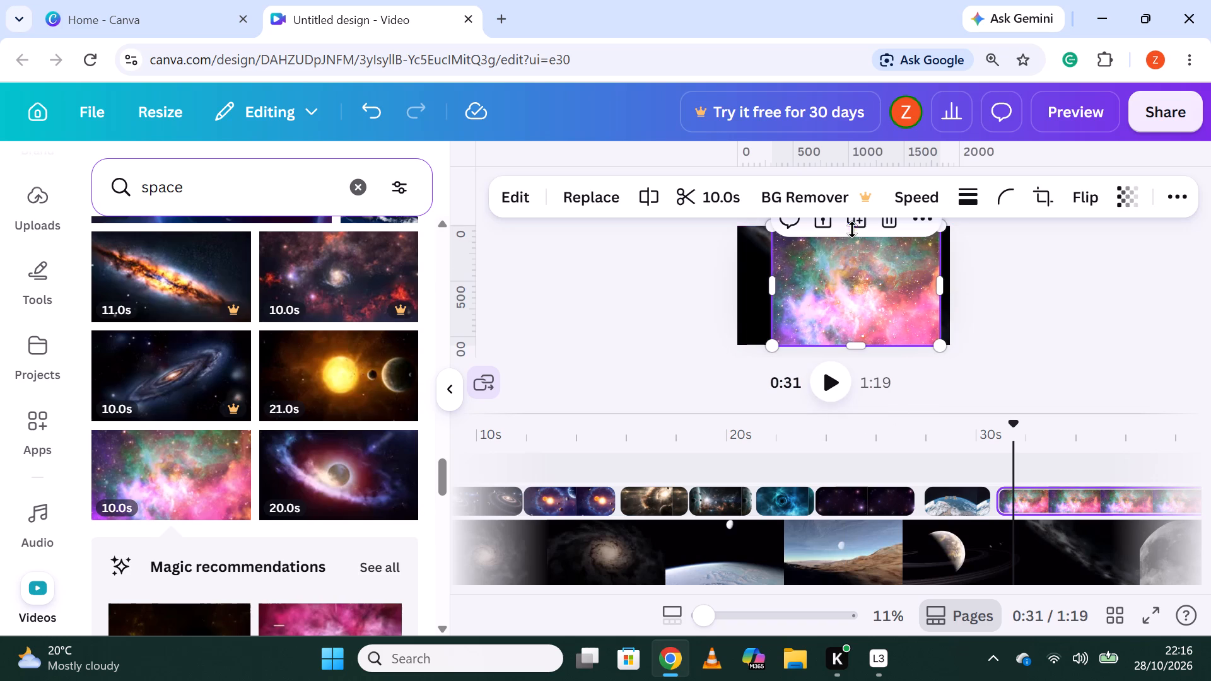
left_click_drag(773, 287, 770, 286)
left_click_drag(770, 286, 735, 288)
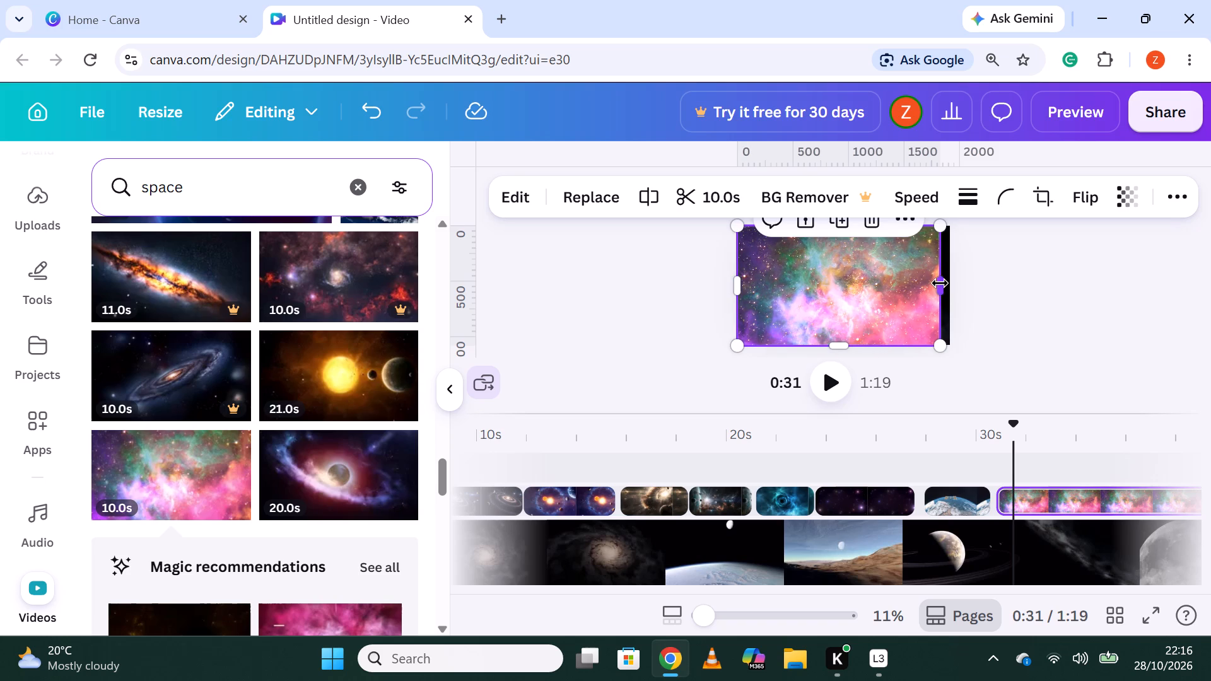
left_click_drag(940, 283, 949, 284)
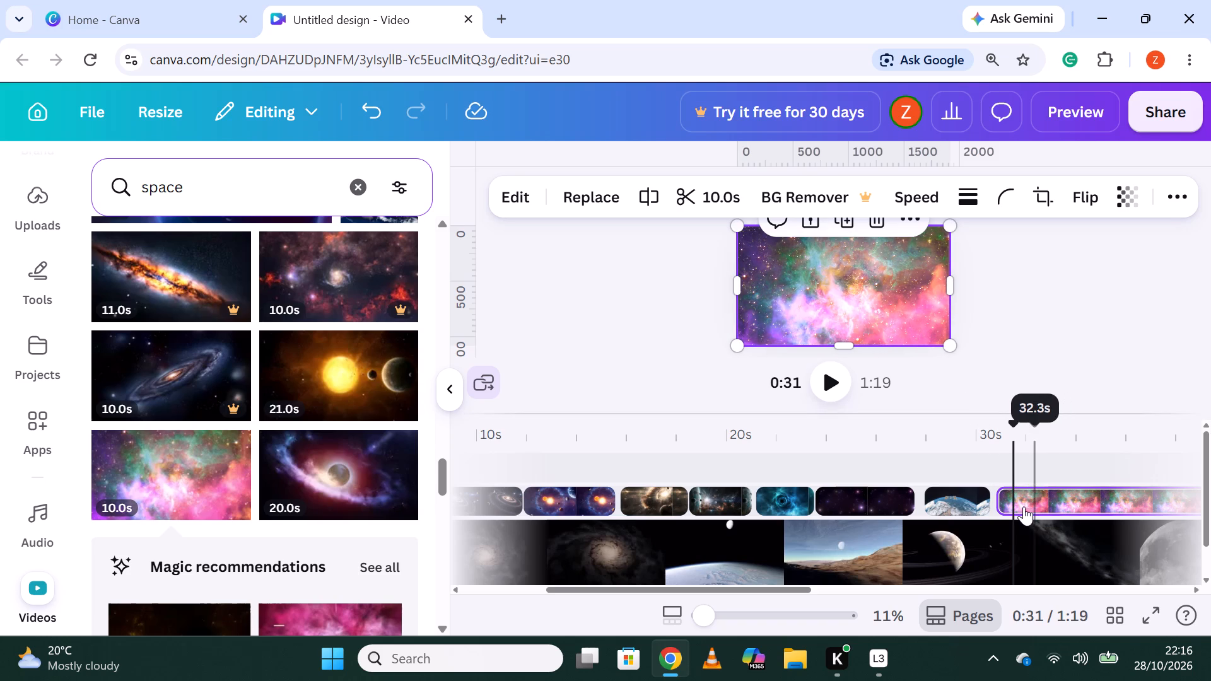
Split the pink-and-green nebula overlay at about 0:34 and delete its second part.
left_click(1046, 498)
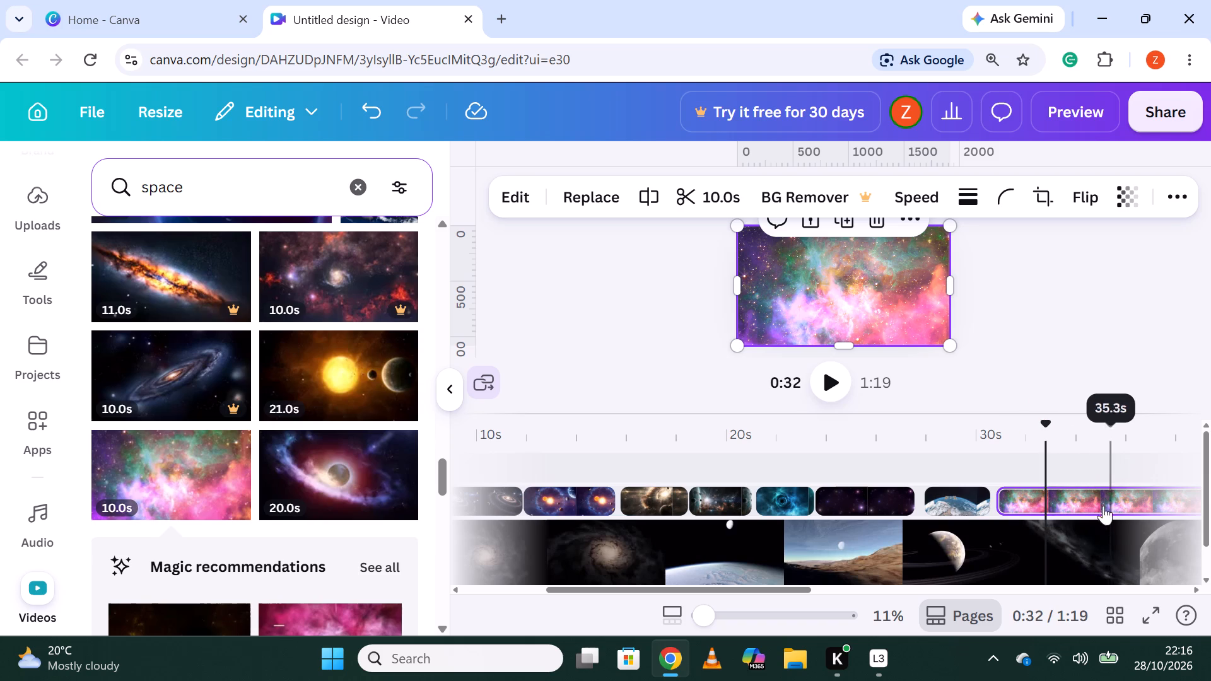
left_click_drag(793, 586, 795, 586)
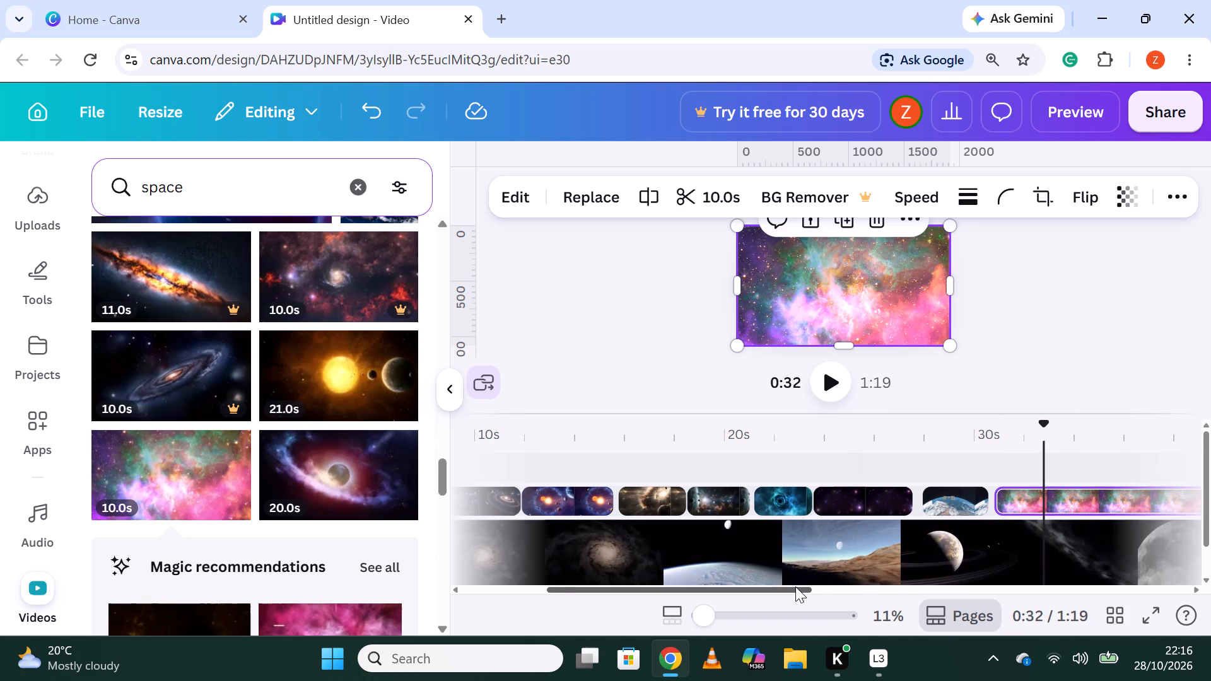
left_click_drag(795, 586, 925, 571)
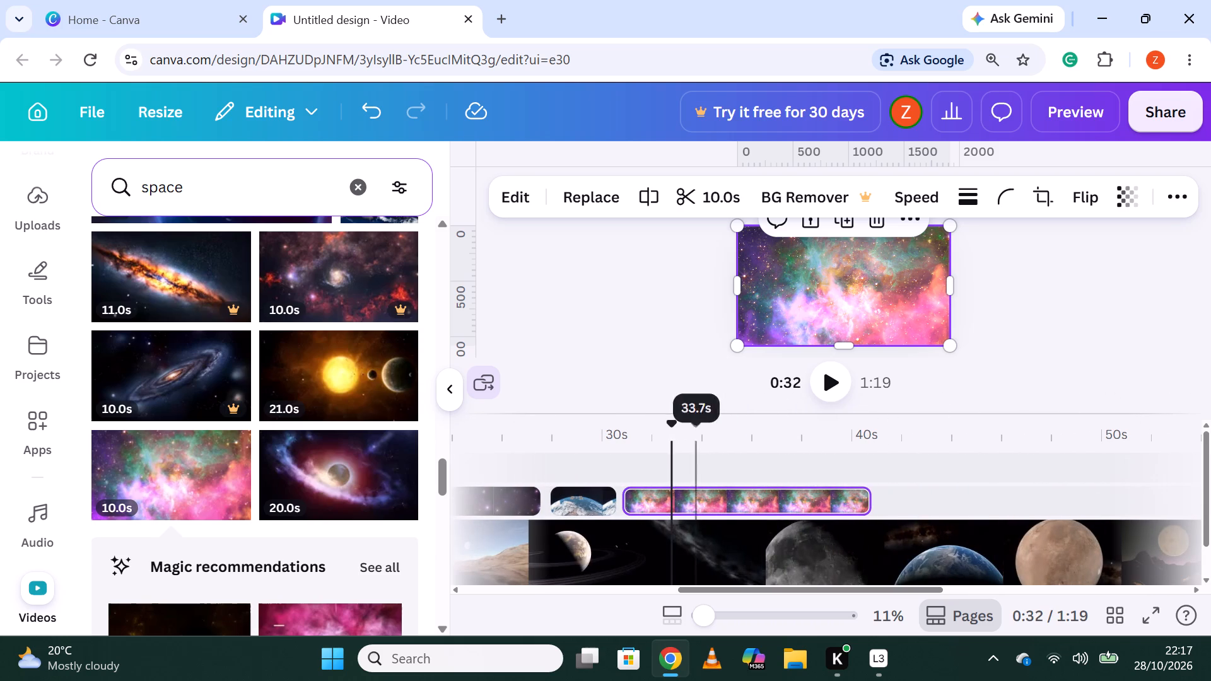
left_click(825, 380)
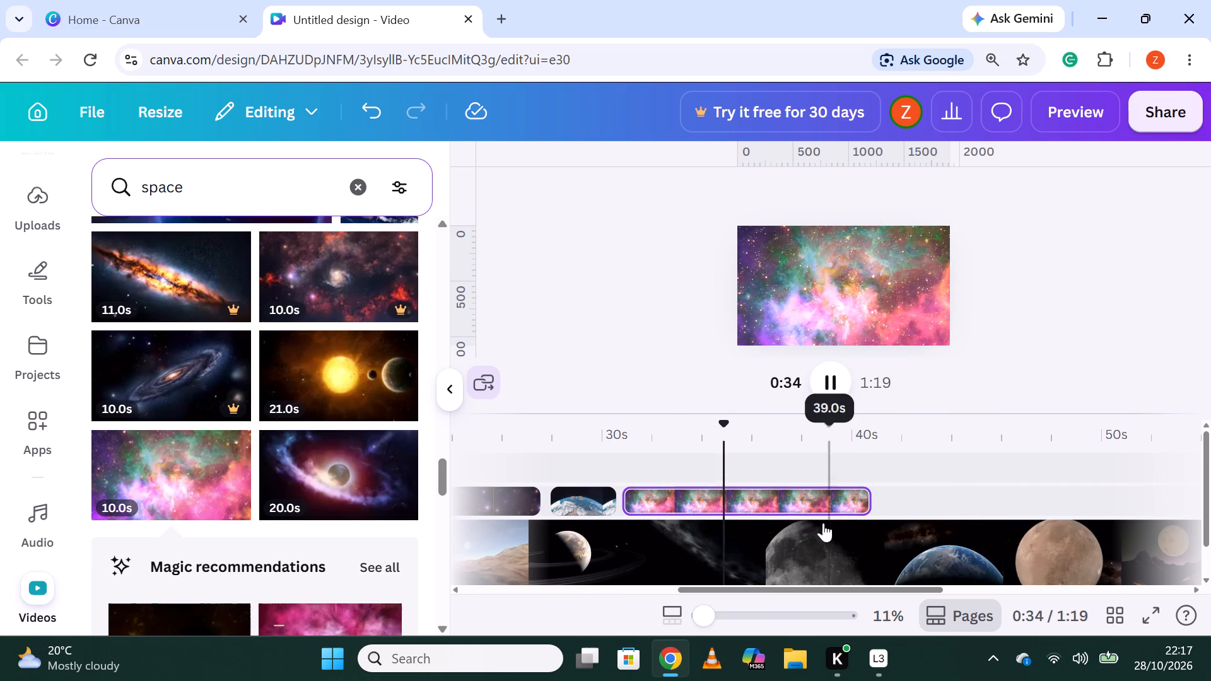
left_click(725, 498)
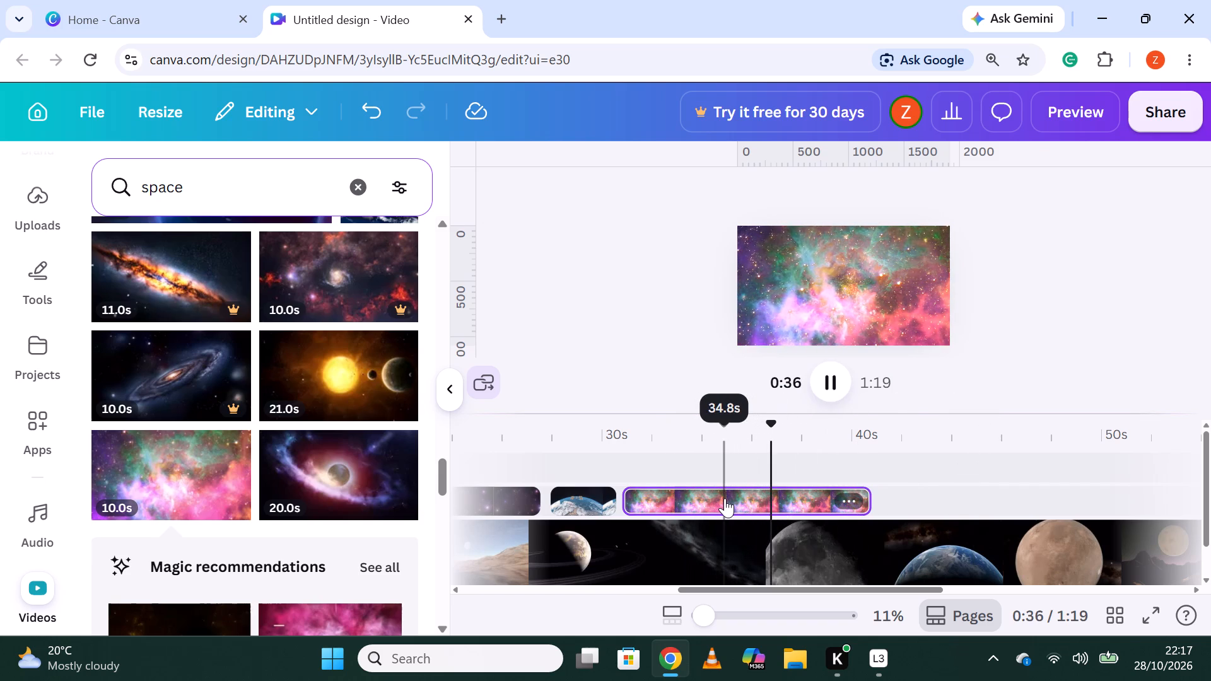
right_click(725, 498)
left_click(821, 598)
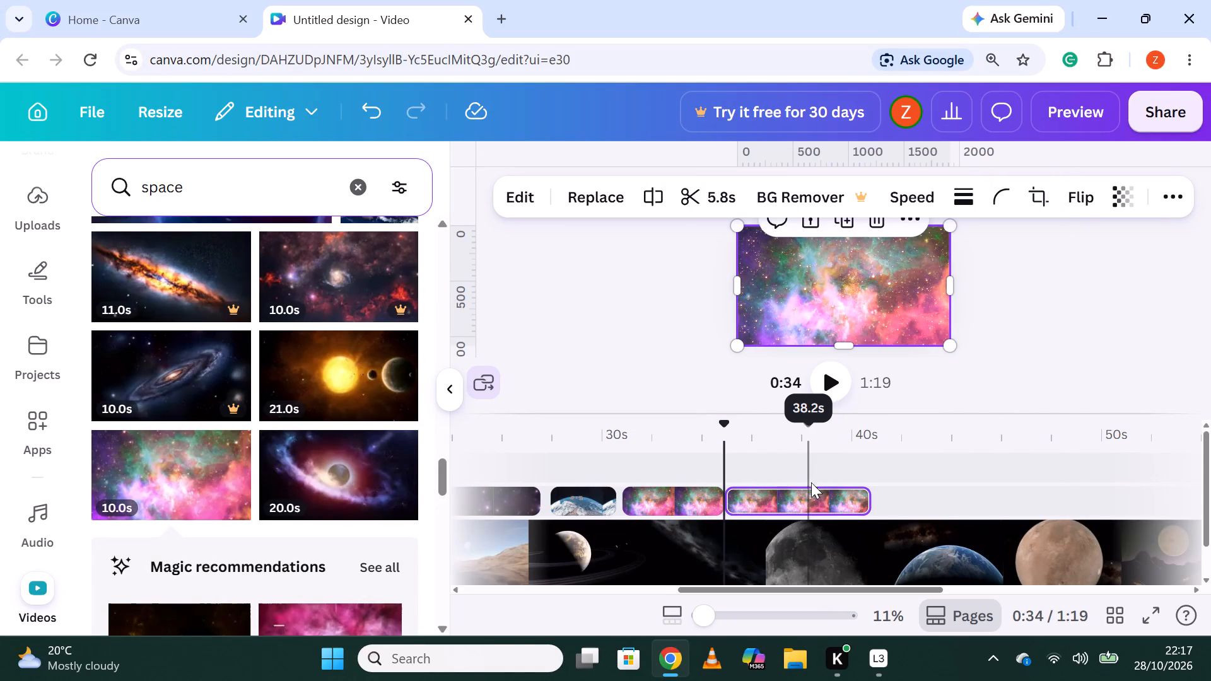
right_click(804, 496)
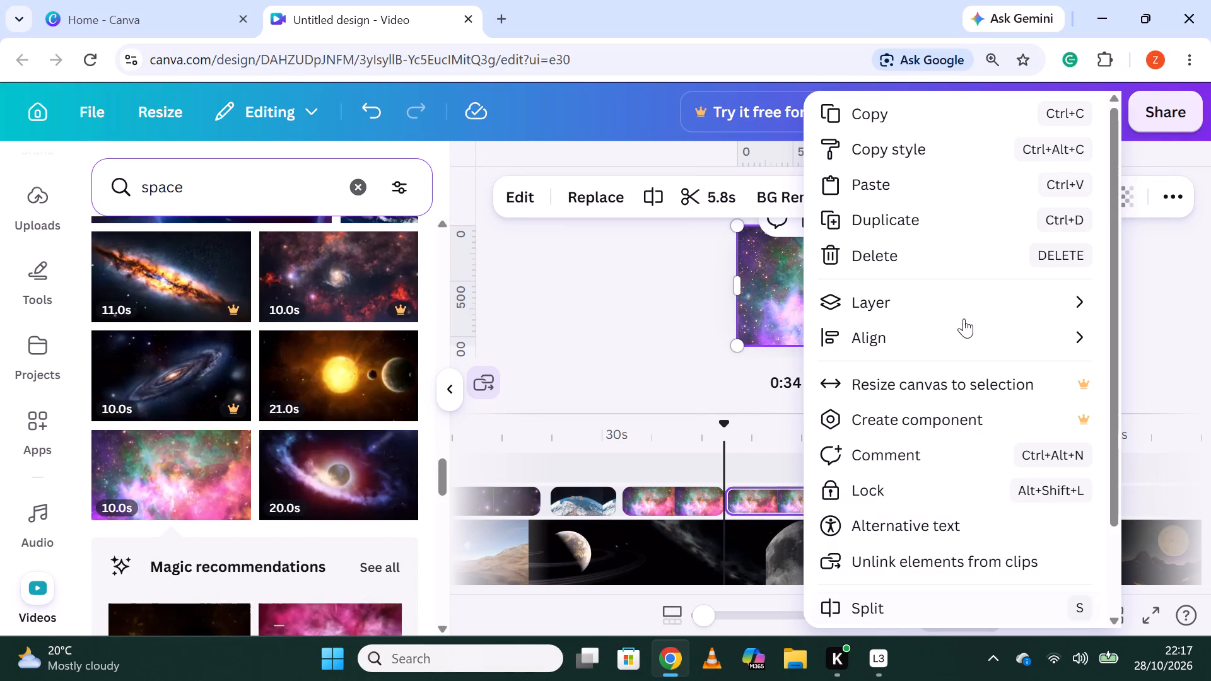
left_click(937, 255)
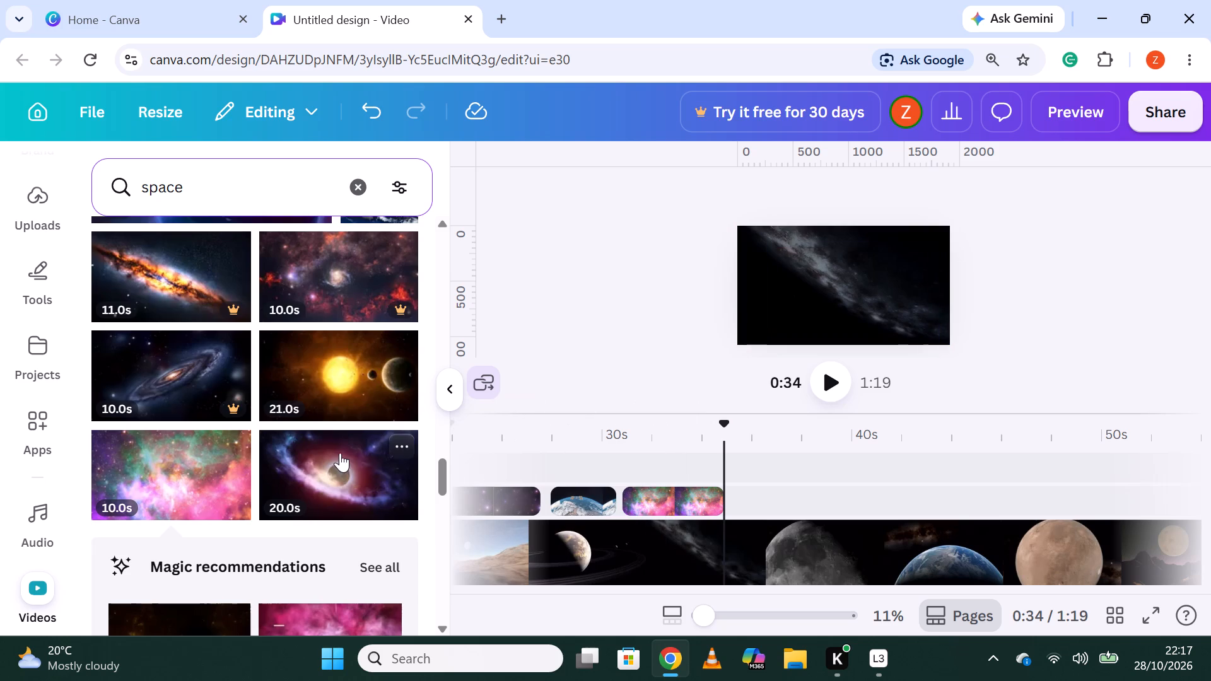
Add the 21.0s video of a spacecraft before a glowing pink black hole to the overlay track, after the pink-and-green nebula clip.
scroll(339, 452, "down", 4)
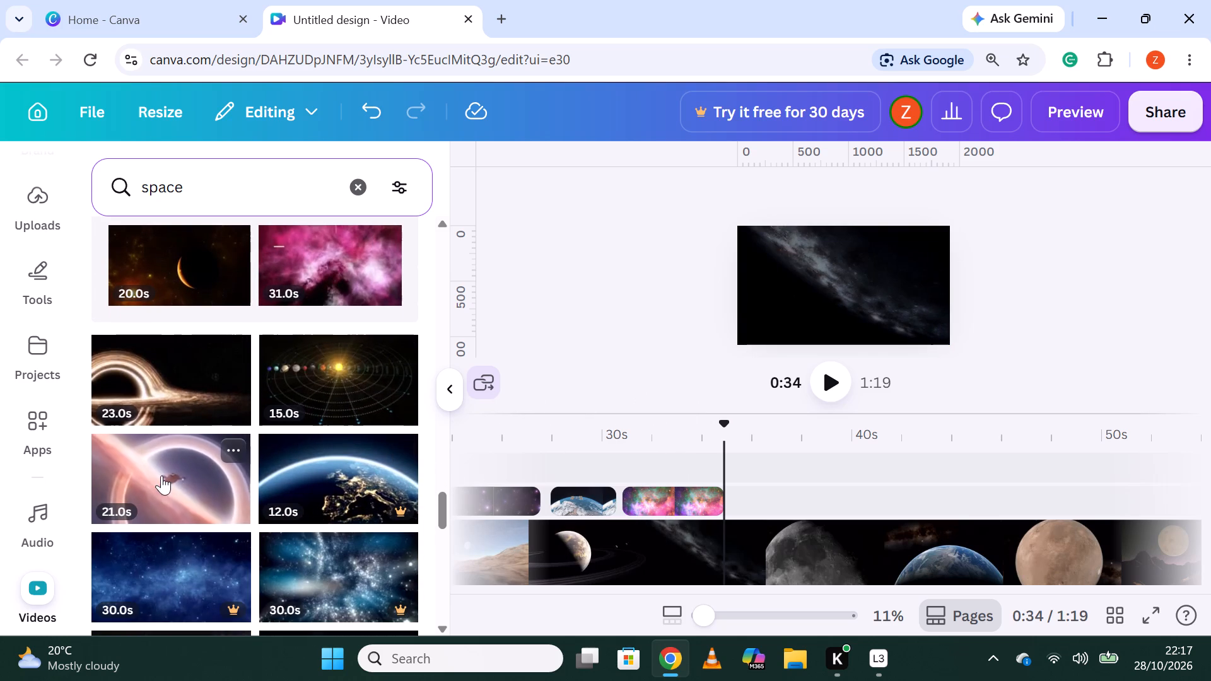
left_click_drag(173, 487, 518, 439)
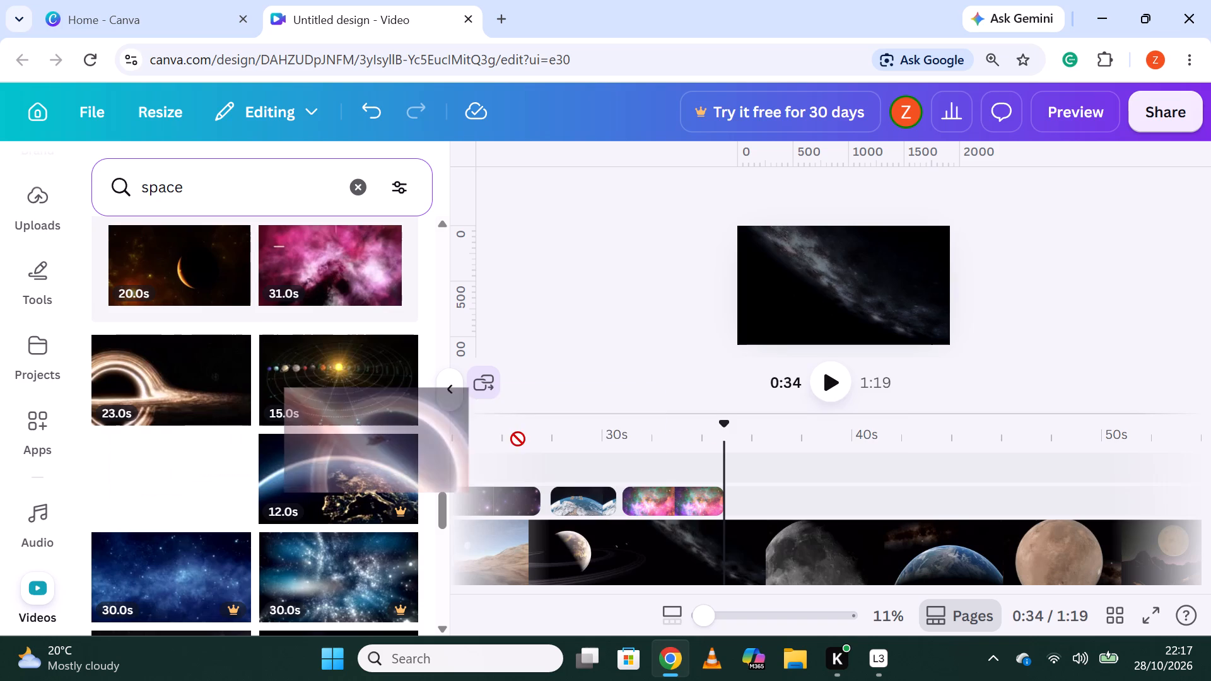
left_click_drag(518, 439, 821, 491)
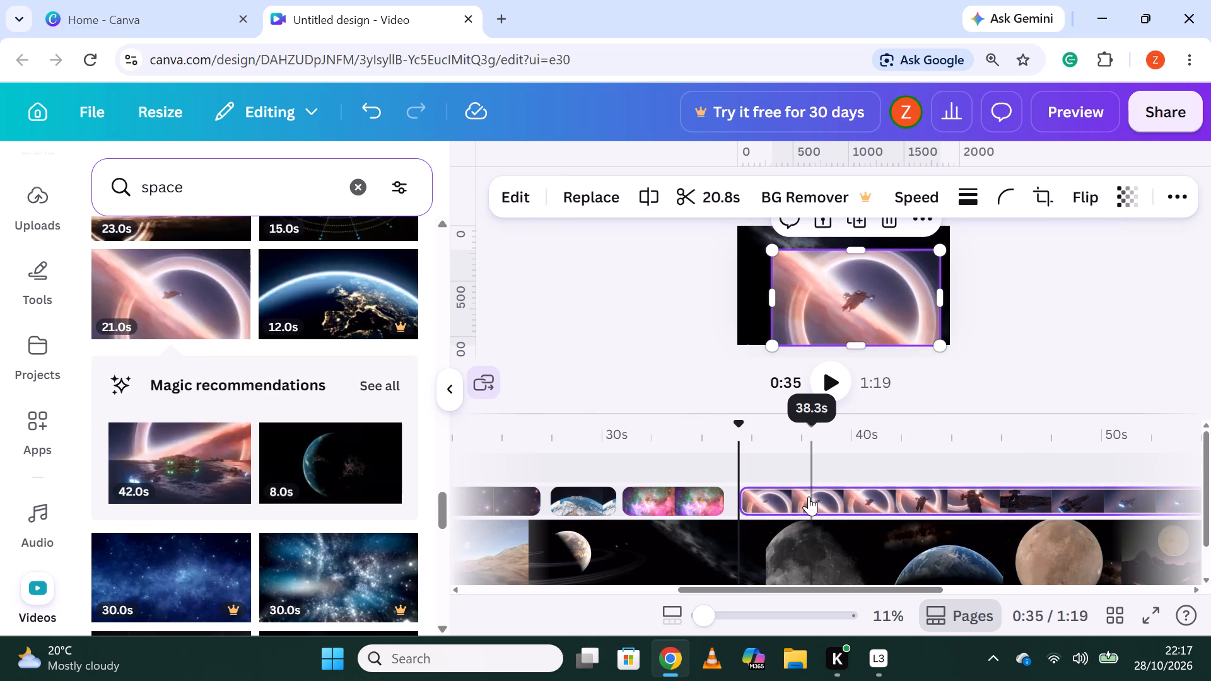
Split the black hole overlay at about 0:39 and delete its second part.
left_click(843, 496)
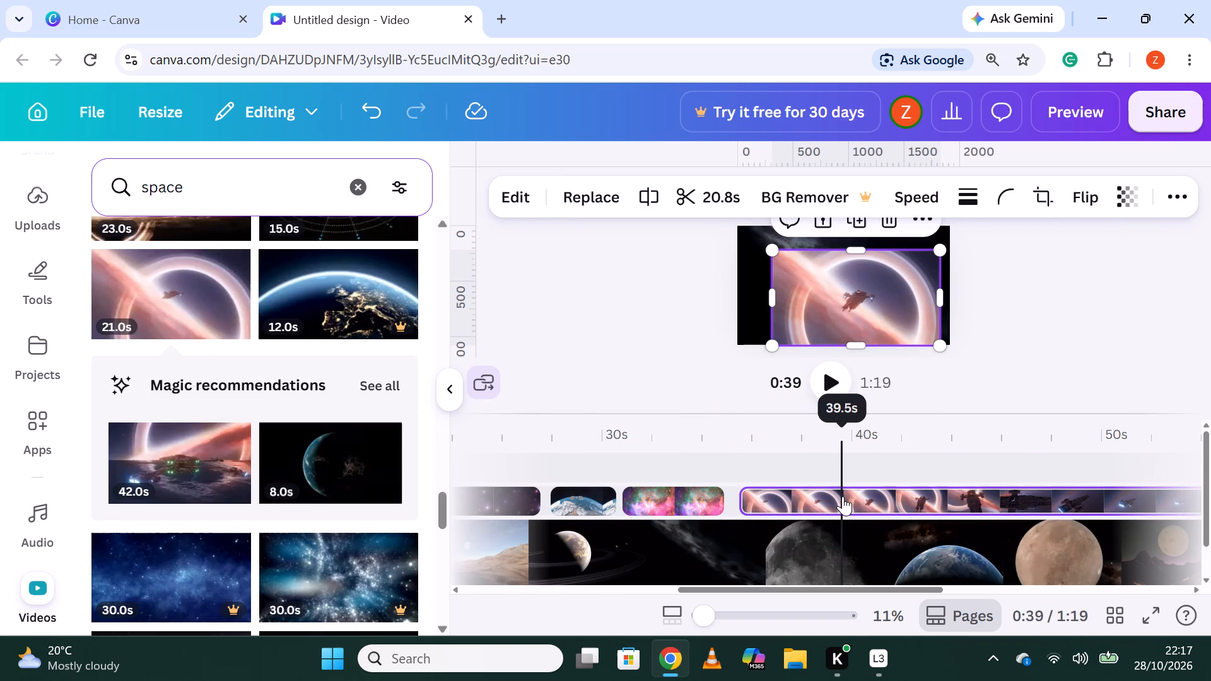
right_click(843, 496)
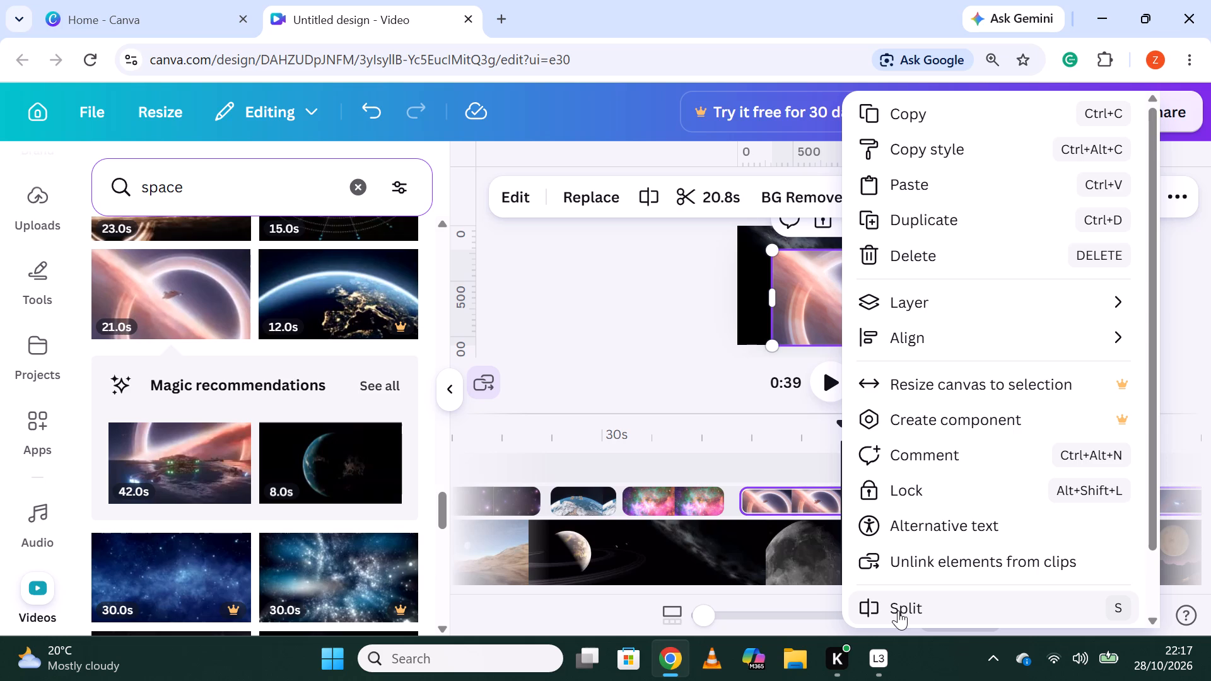
left_click(898, 610)
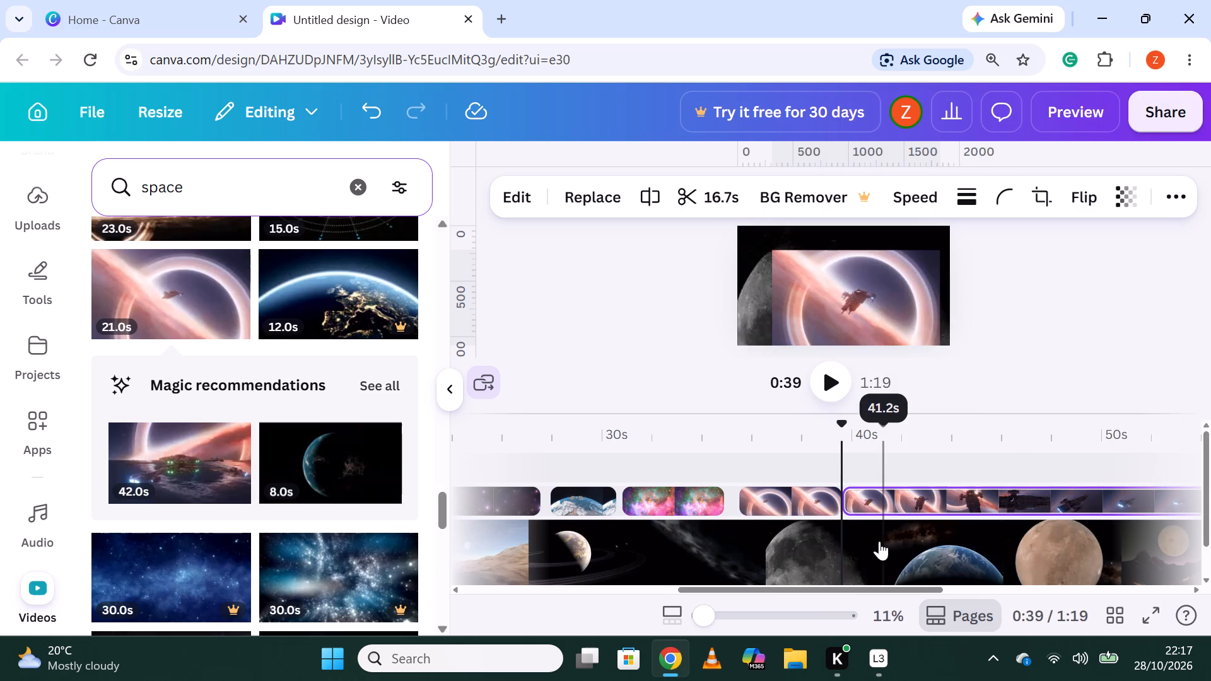
right_click(901, 498)
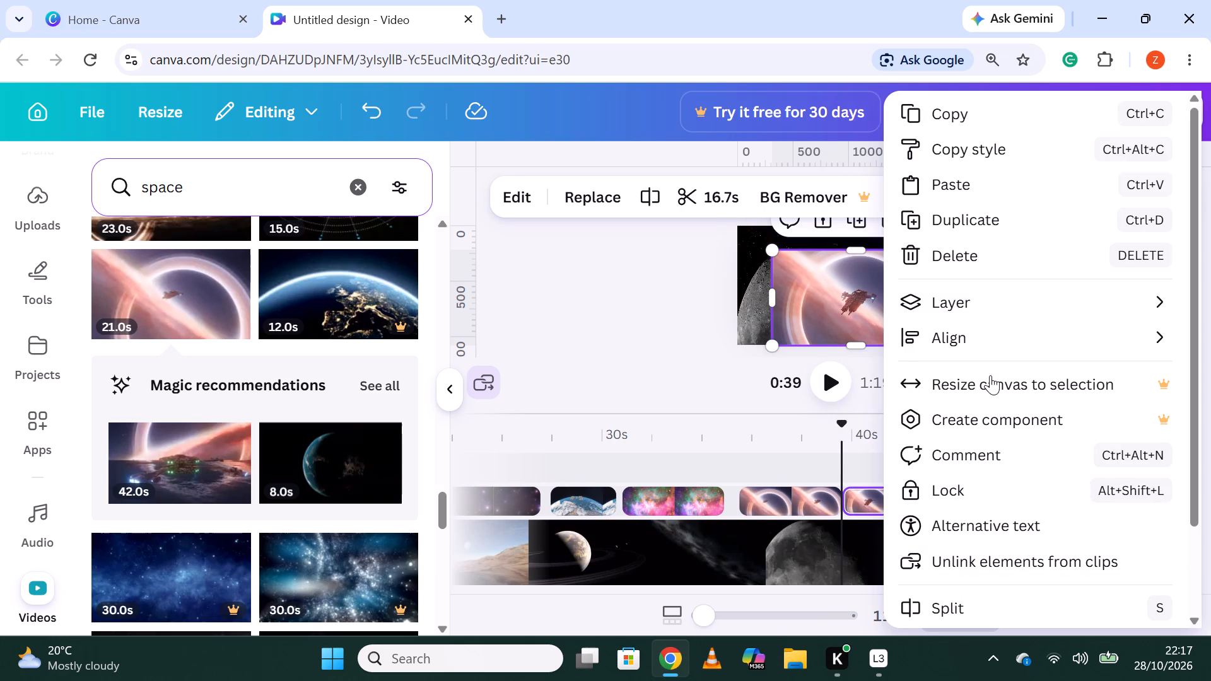
left_click(992, 261)
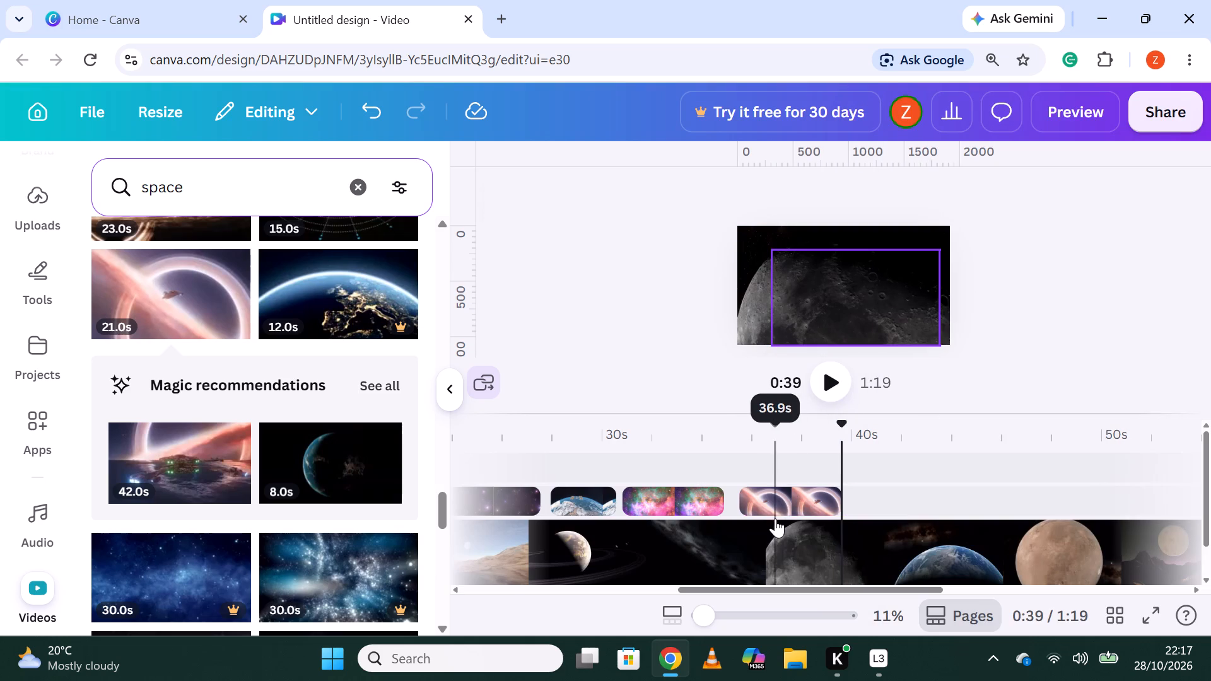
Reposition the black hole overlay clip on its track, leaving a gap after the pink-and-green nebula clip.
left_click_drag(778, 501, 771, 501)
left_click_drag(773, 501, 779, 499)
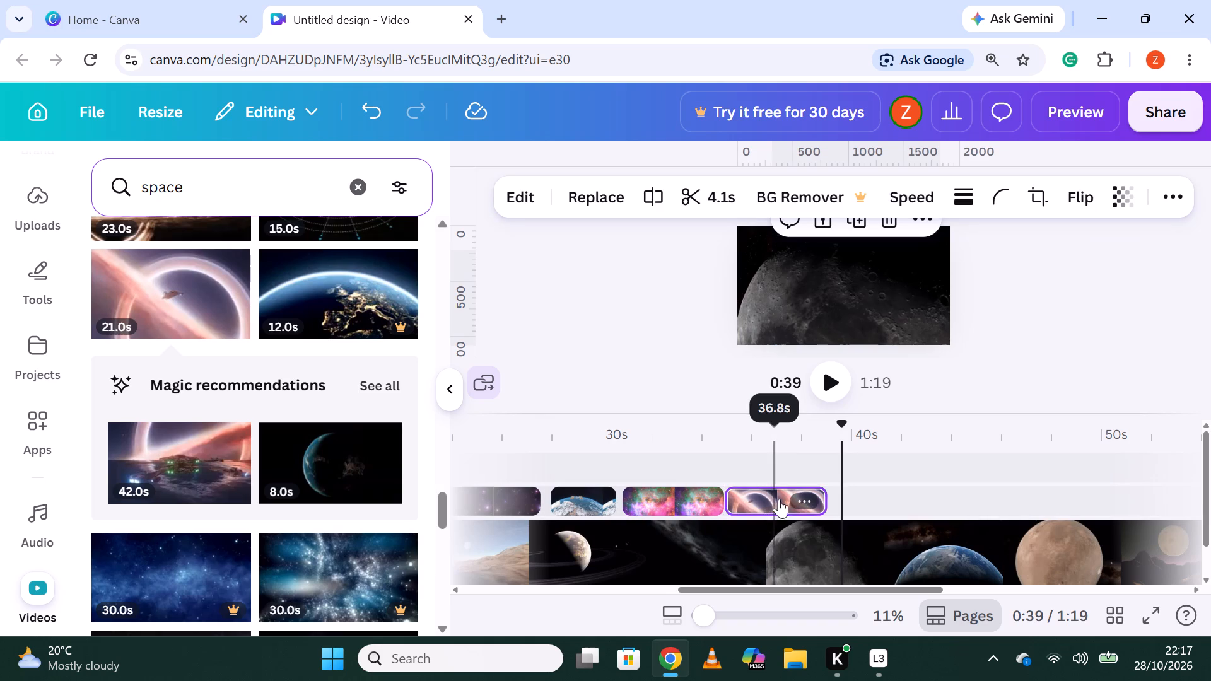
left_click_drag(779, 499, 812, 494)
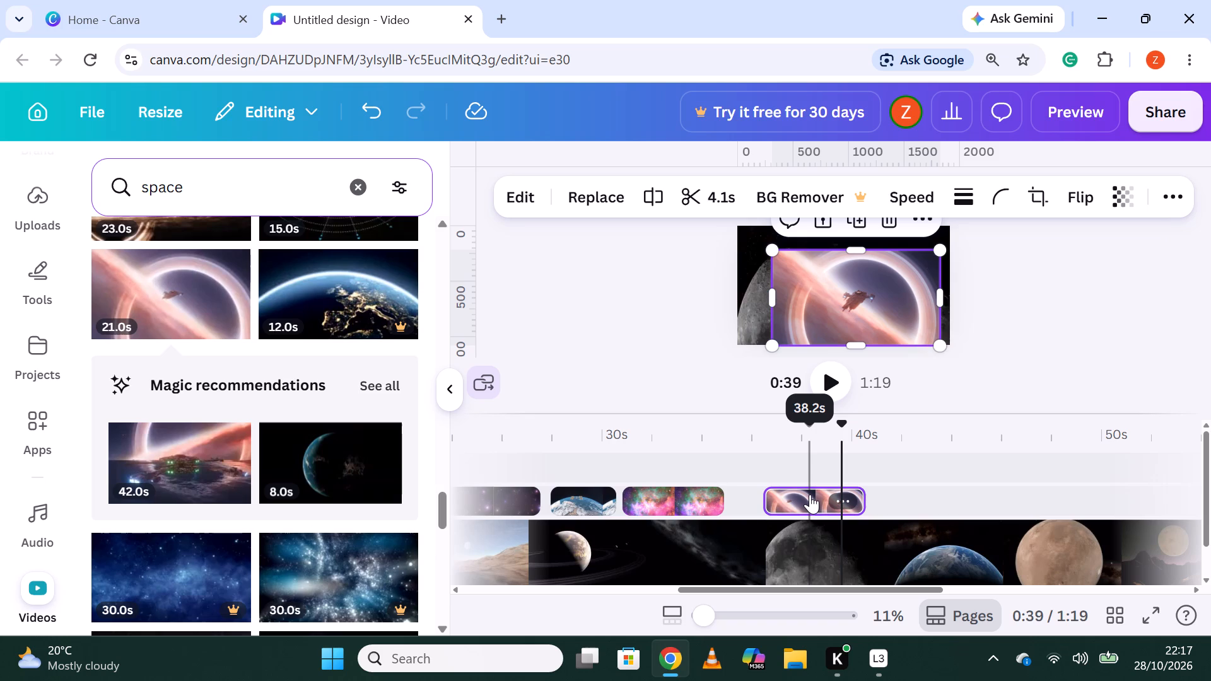
Add the 20.0s blue-and-purple nebula video to the overlay track, just after the black hole clip.
scroll(300, 460, "down", 4)
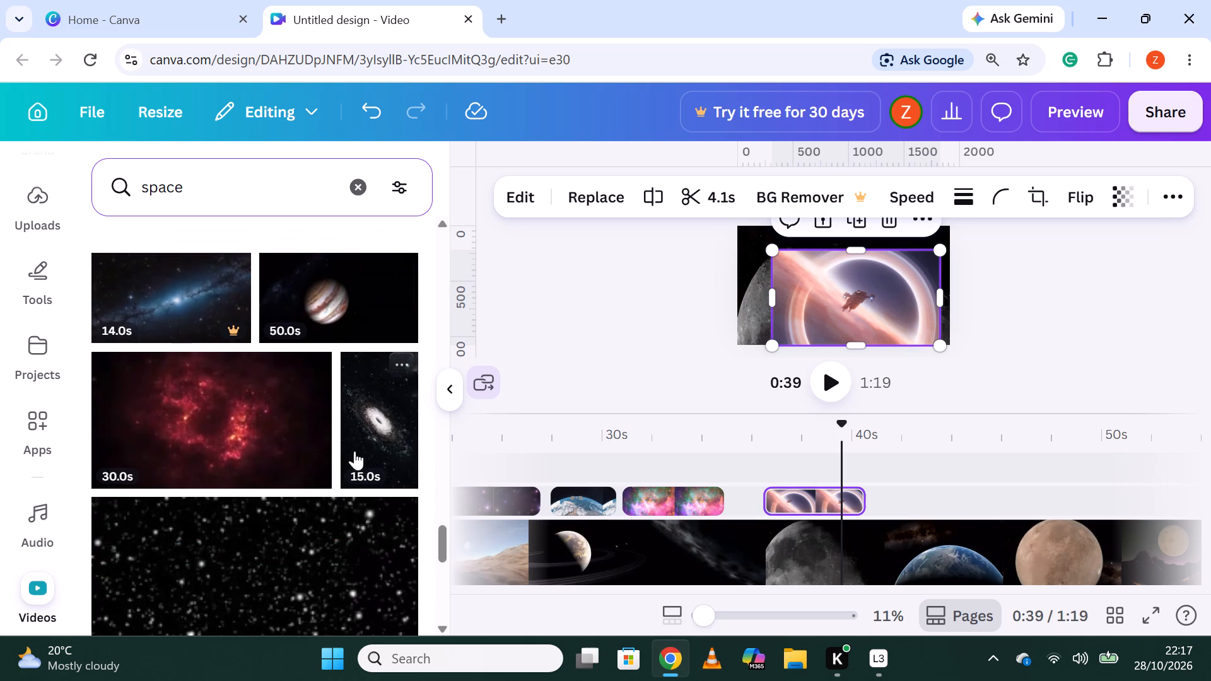
scroll(100, 468, "down", 2)
scroll(160, 468, "down", 2)
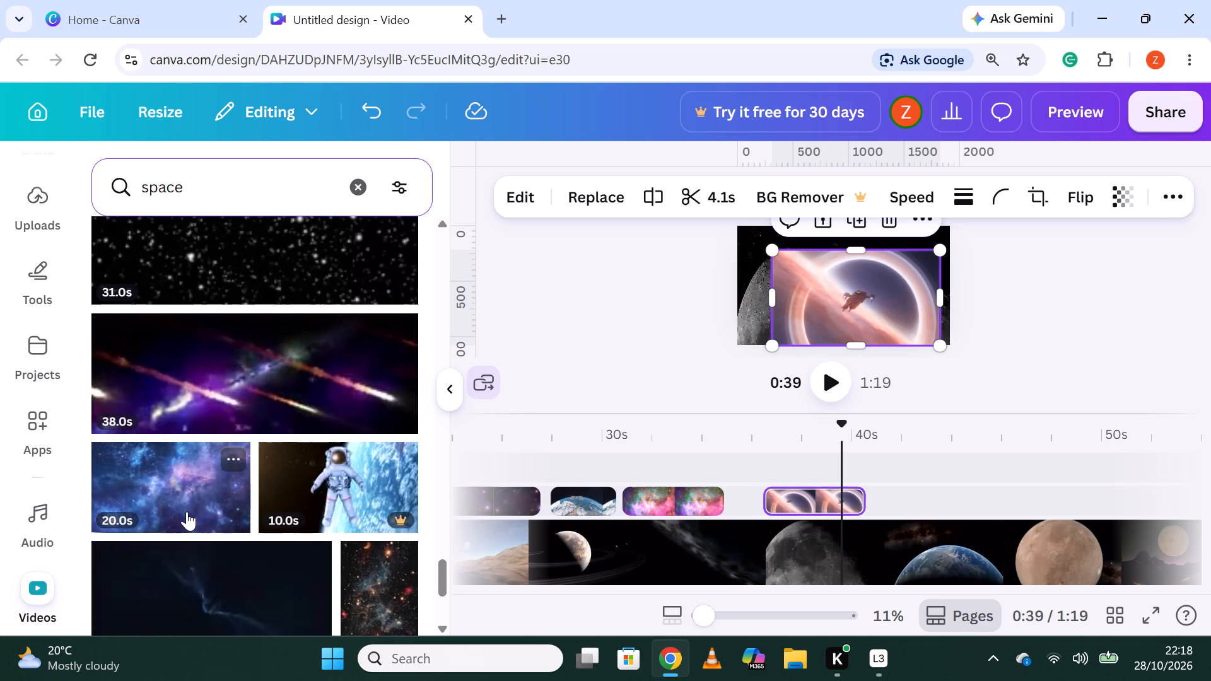
left_click_drag(186, 510, 965, 506)
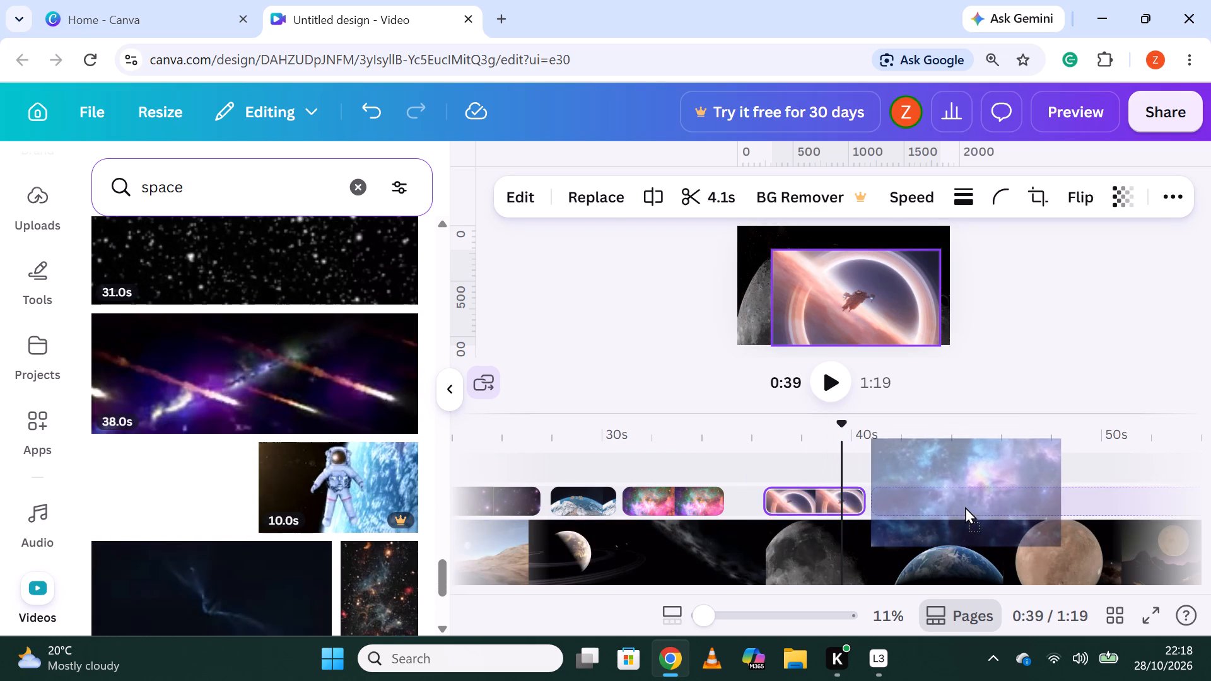
left_click_drag(965, 506, 965, 505)
Split the blue-and-purple nebula overlay at about 0:44 and delete its second part.
left_click(946, 496)
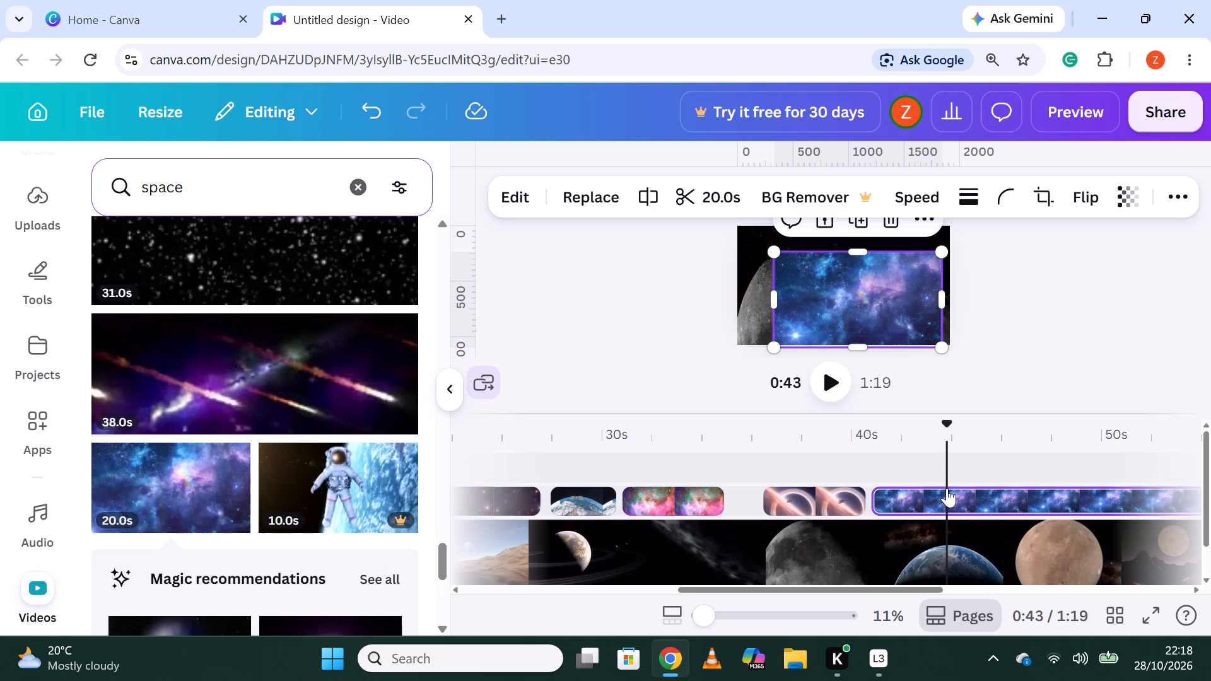
left_click(951, 489)
left_click(956, 494)
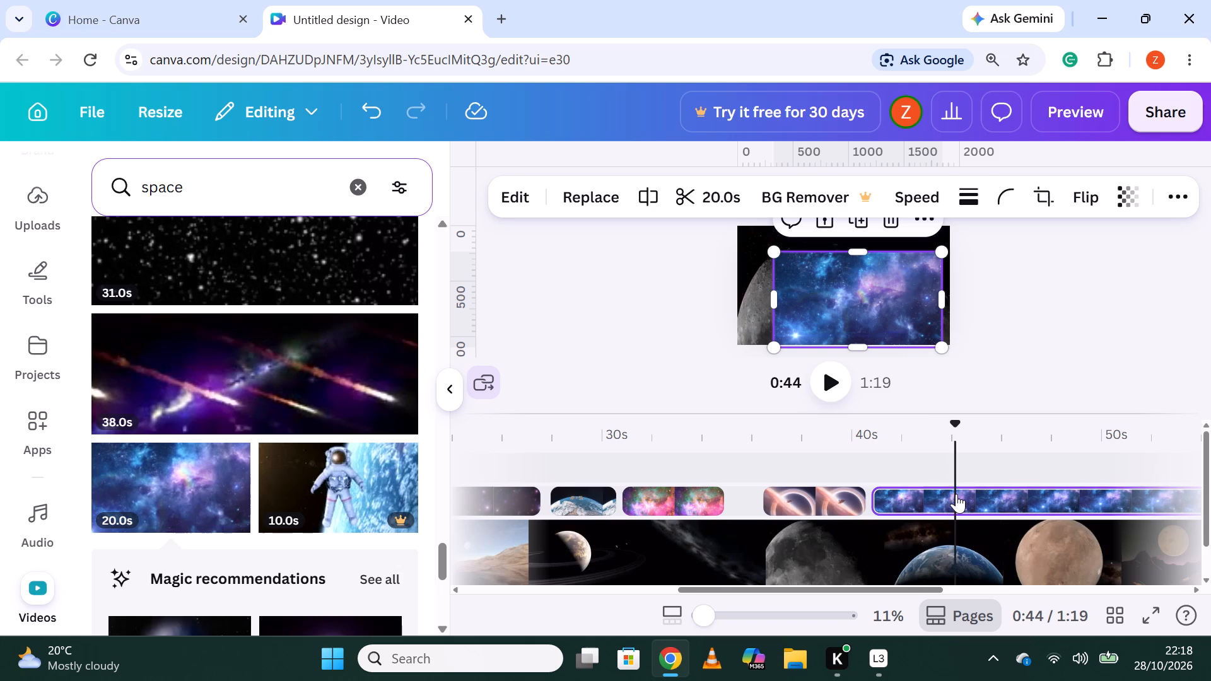
right_click(956, 494)
left_click(992, 603)
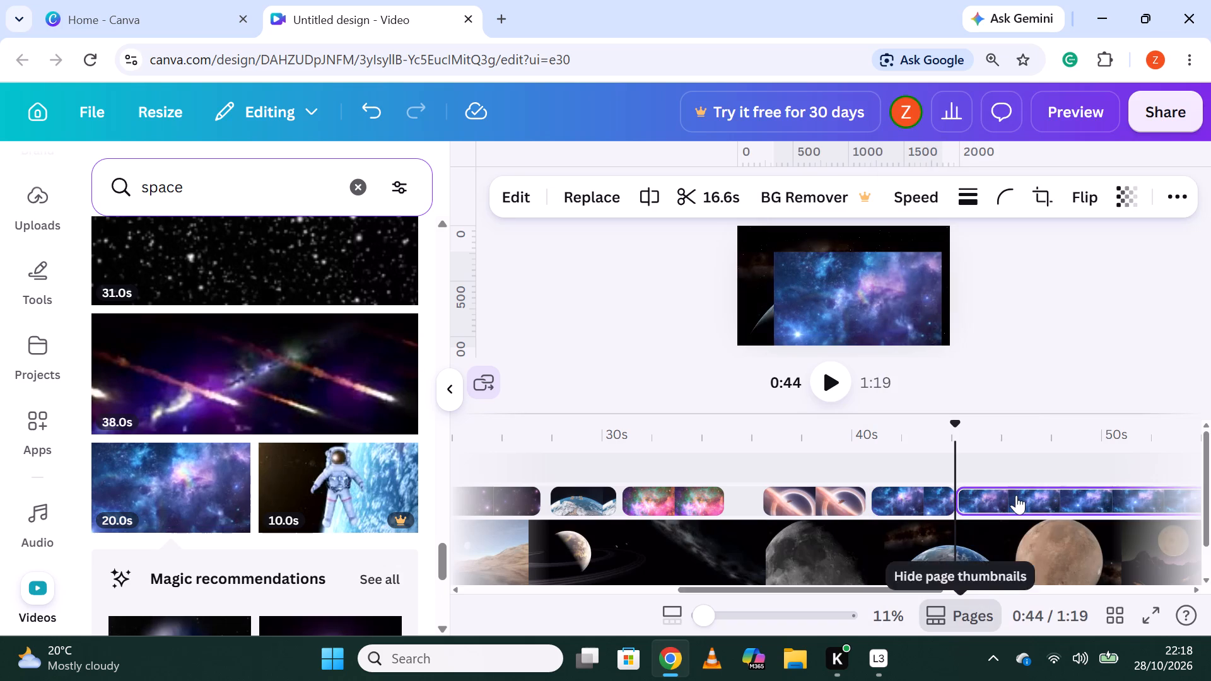
right_click(1016, 493)
left_click(992, 259)
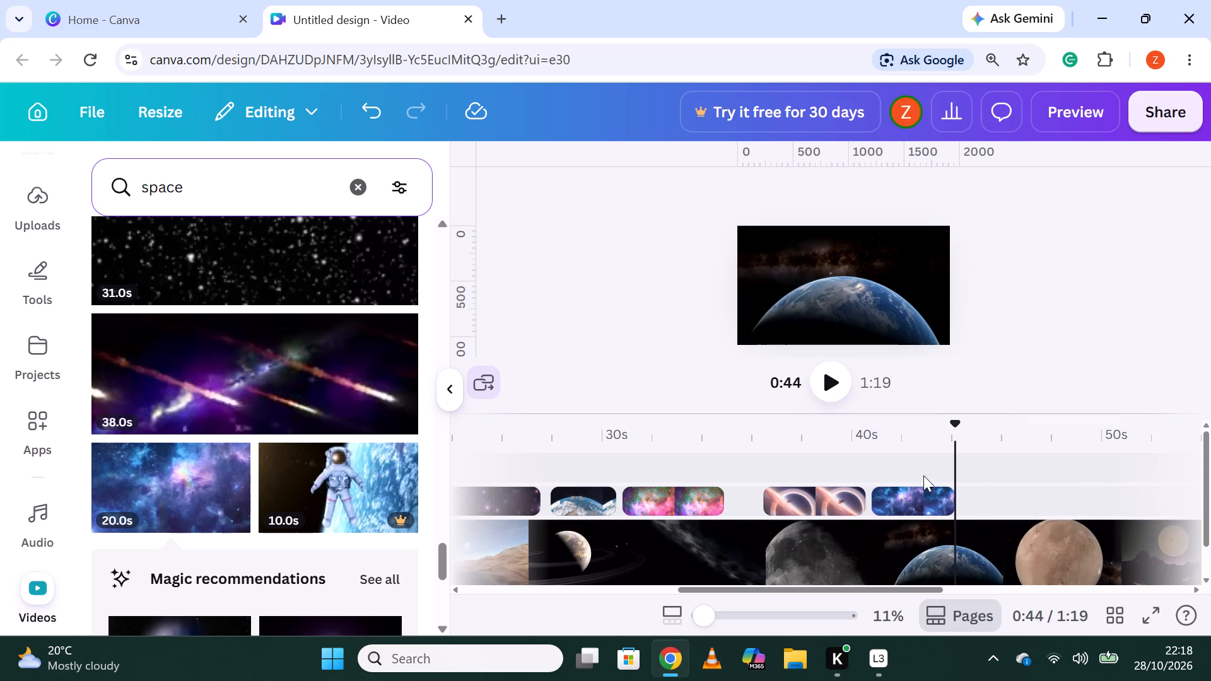
Close the overlay track gaps by moving the black hole clip against the pink-and-green nebula and the blue nebula clip against the black hole.
left_click_drag(800, 497, 763, 494)
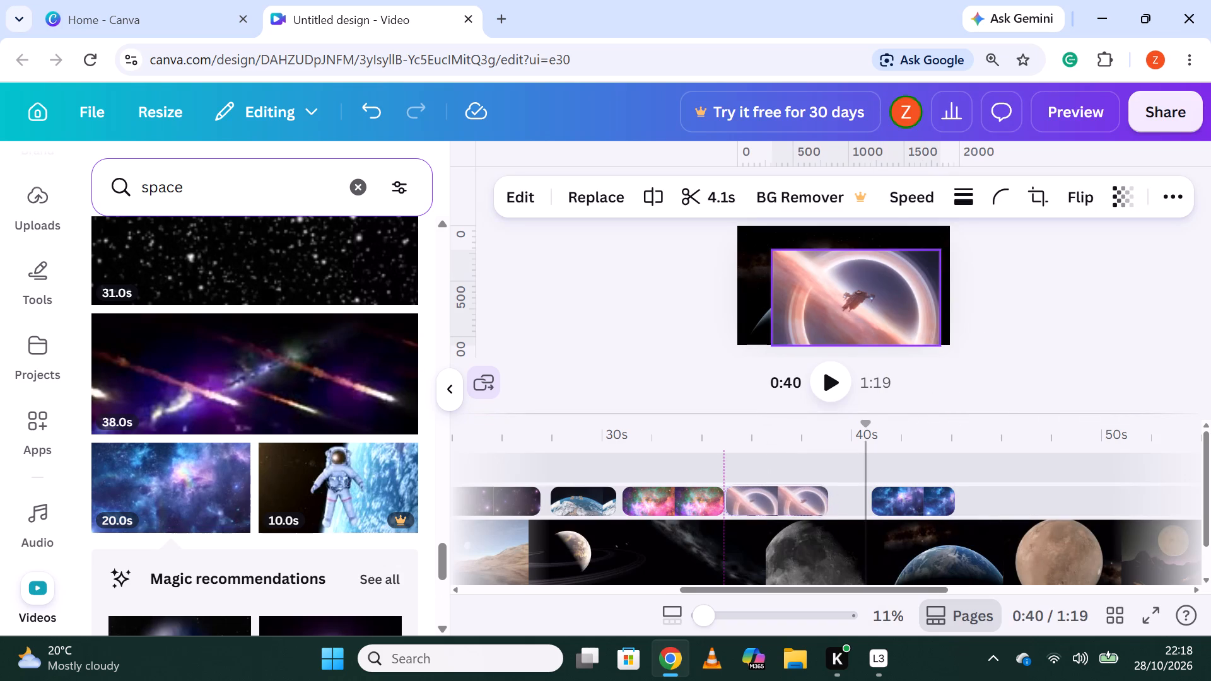
left_click_drag(763, 494, 766, 495)
left_click_drag(913, 492, 868, 496)
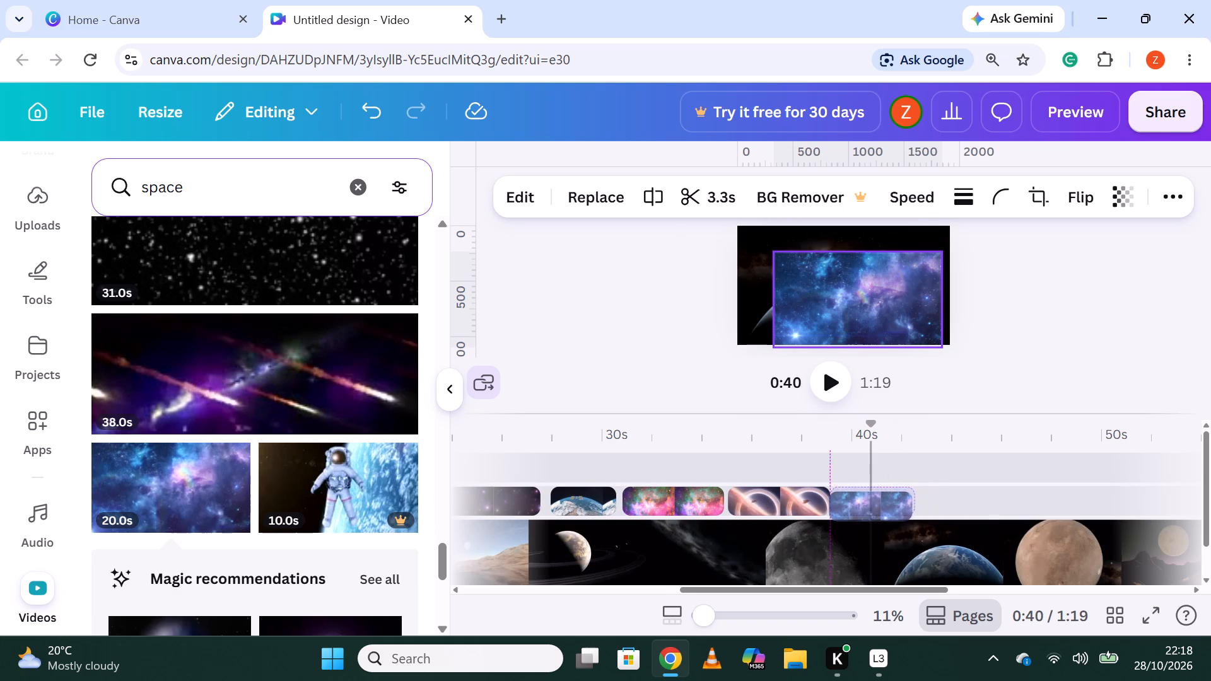
left_click_drag(868, 496, 877, 492)
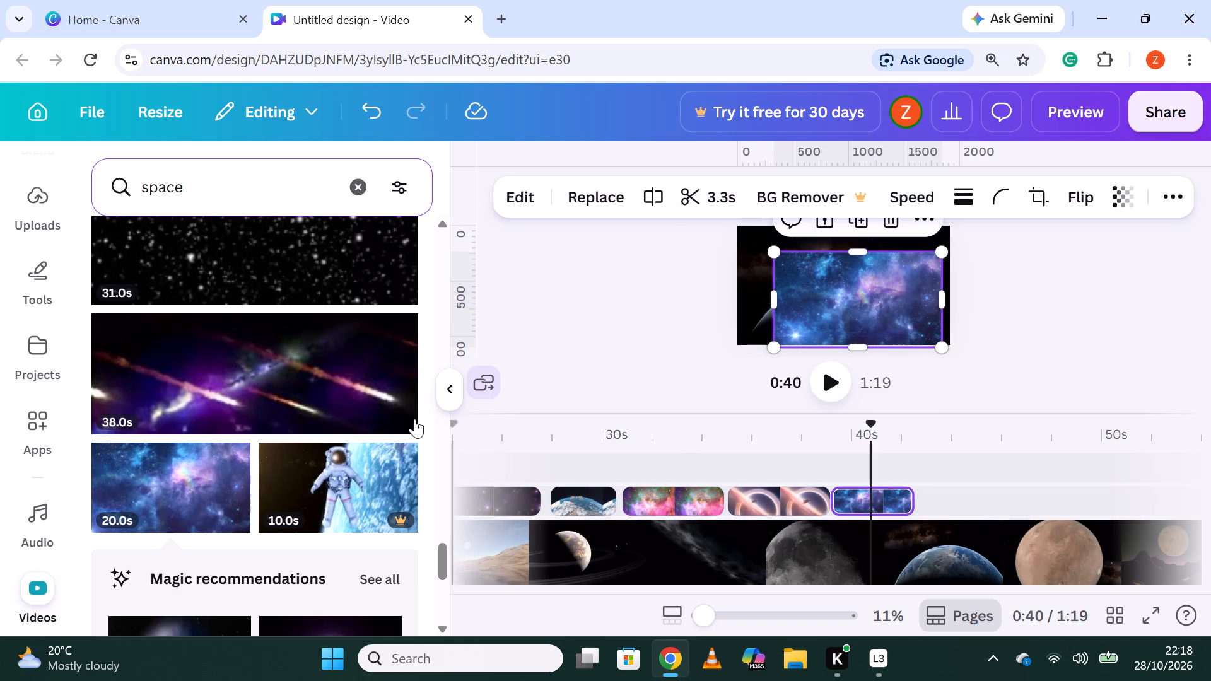
Add the 28.0s purple spiral galaxy video to the overlay track, after the blue-and-purple nebula clip.
scroll(413, 419, "down", 3)
scroll(197, 425, "down", 1)
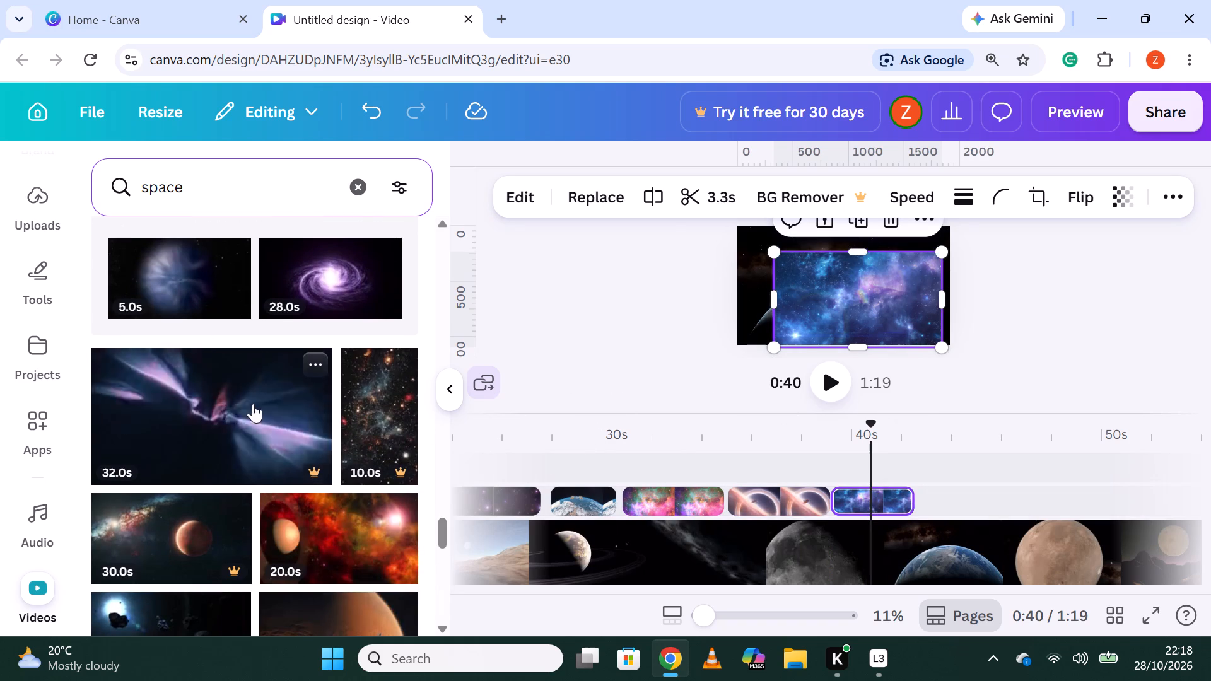
left_click_drag(289, 289, 957, 509)
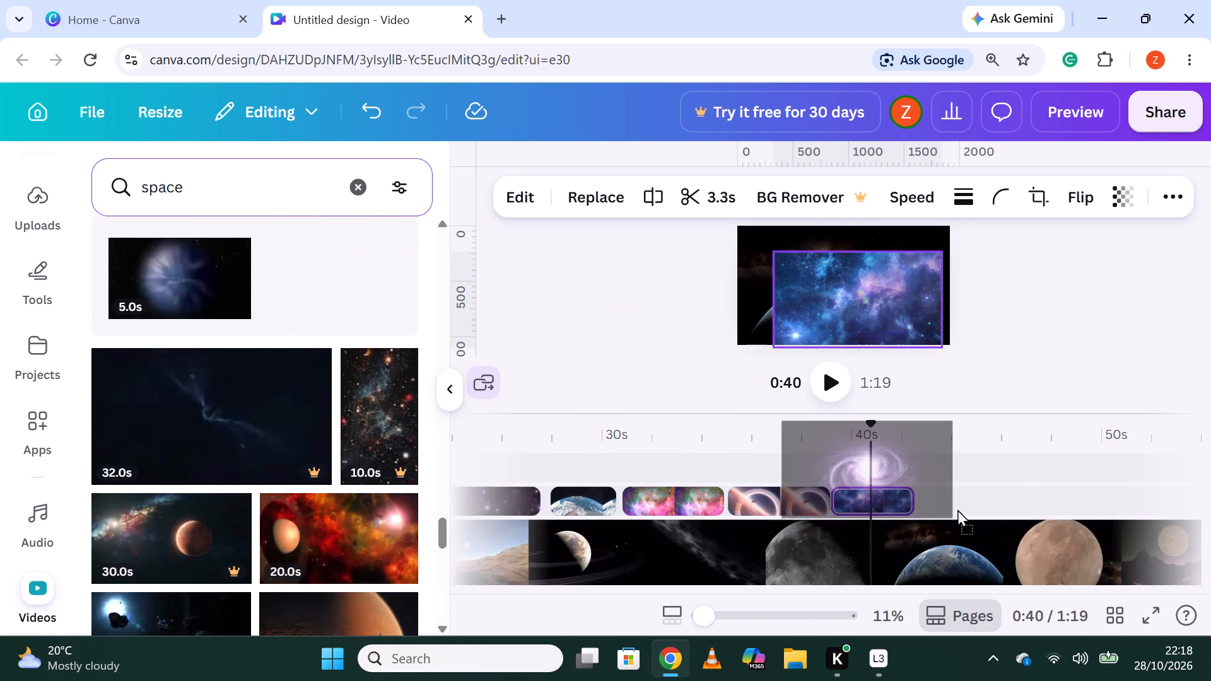
left_click_drag(957, 509, 956, 499)
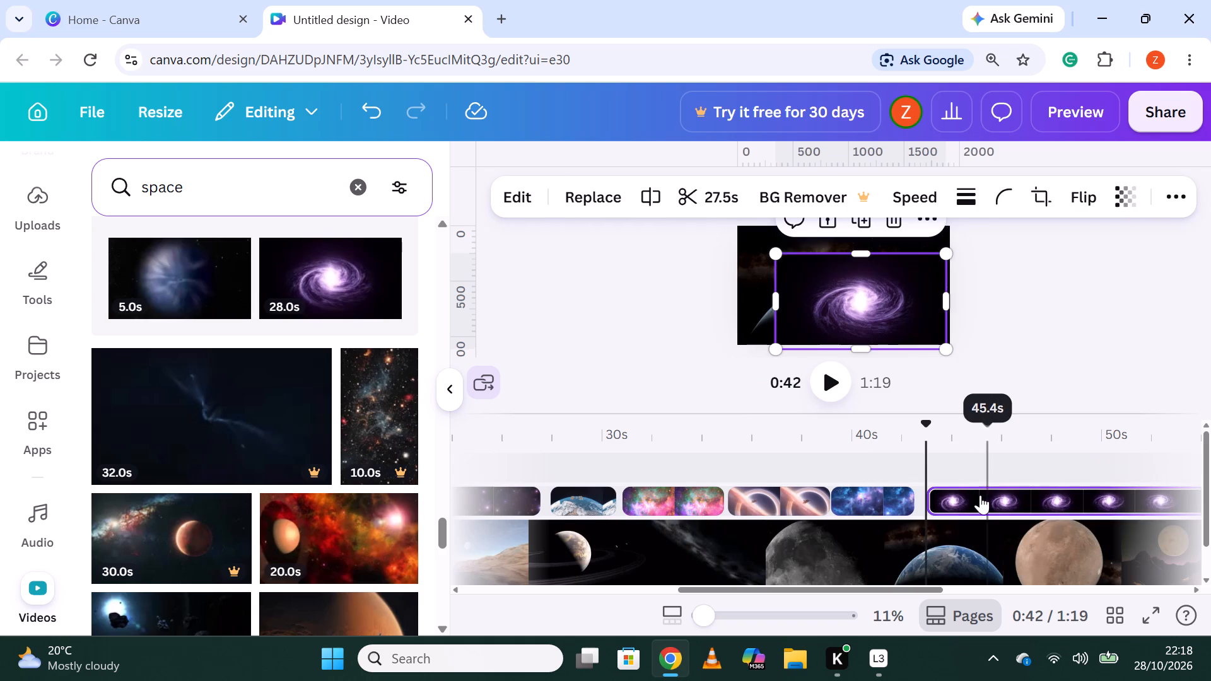
Split the purple spiral galaxy overlay at about 0:47 and delete its second part.
left_click(836, 390)
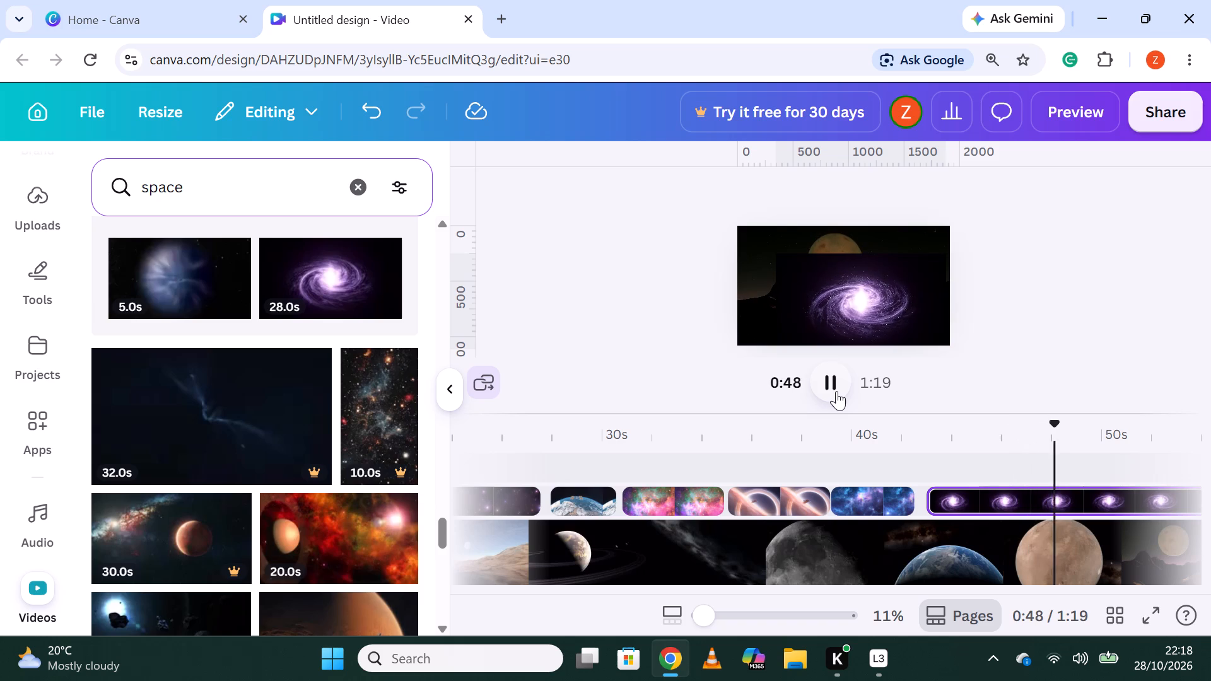
left_click(1029, 498)
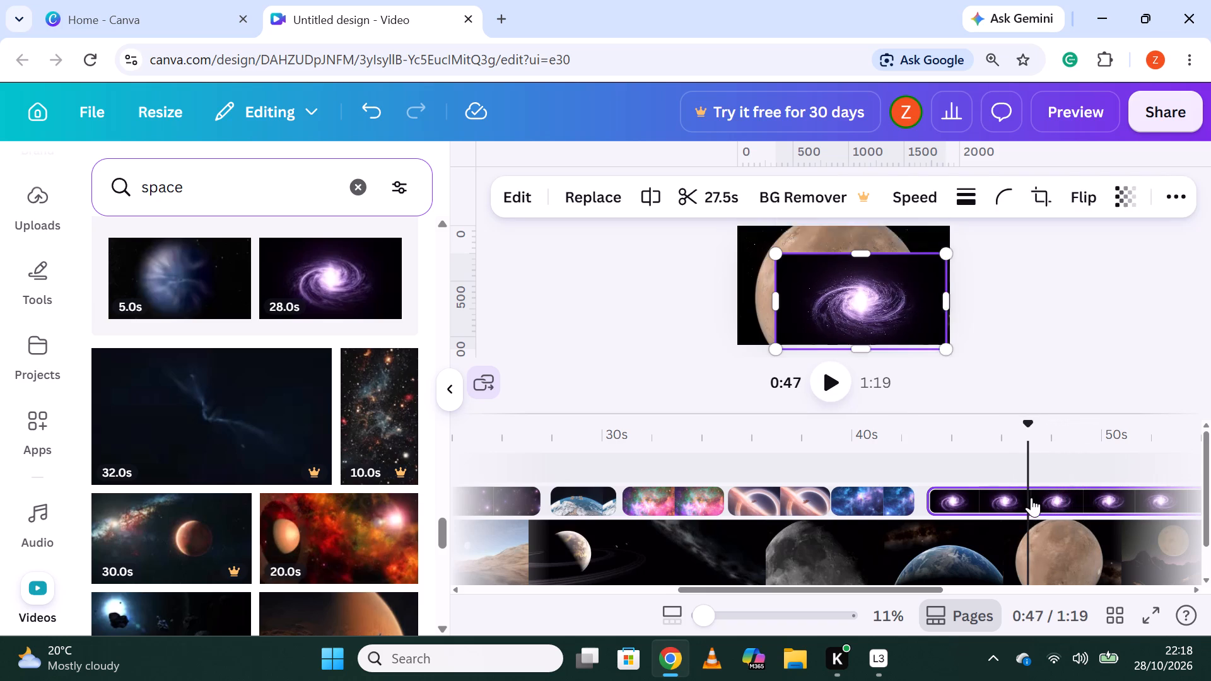
right_click(1031, 498)
left_click(997, 595)
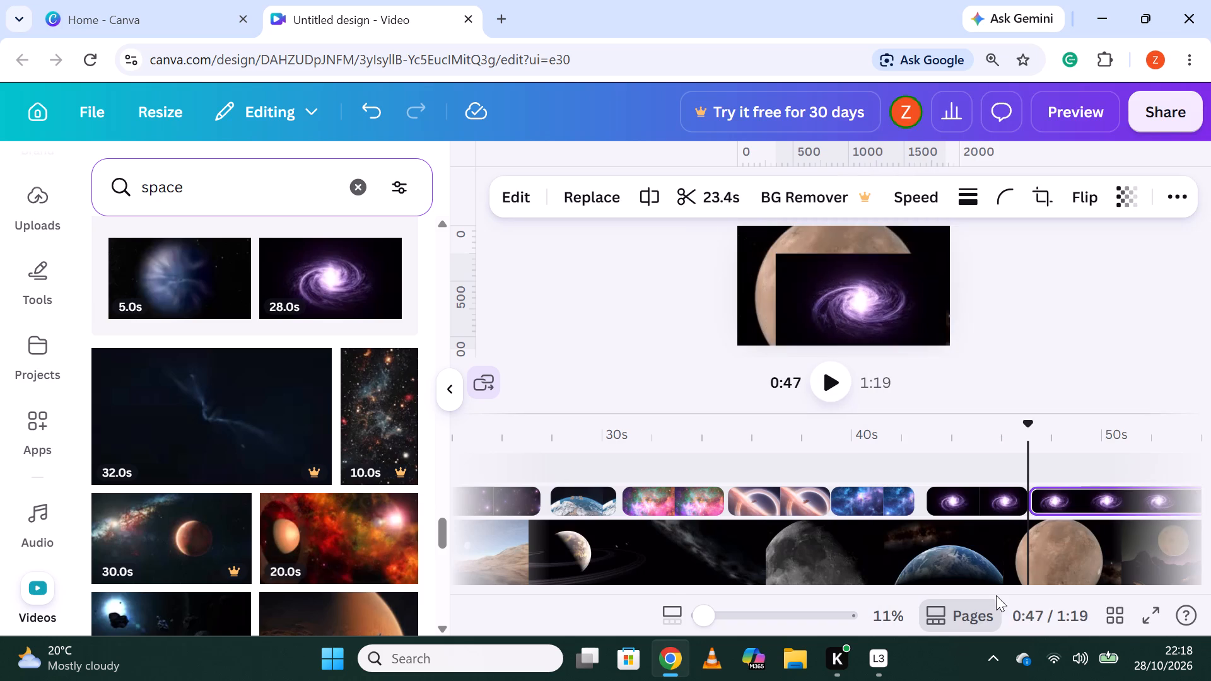
right_click(1077, 496)
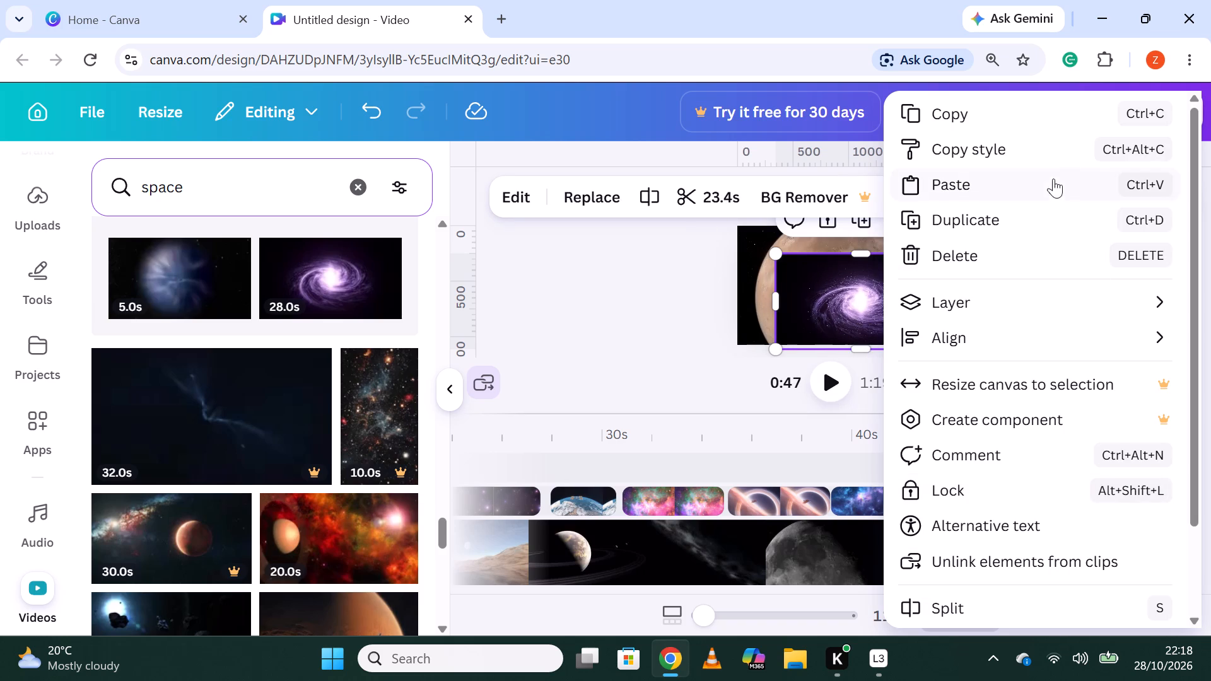
left_click(1019, 256)
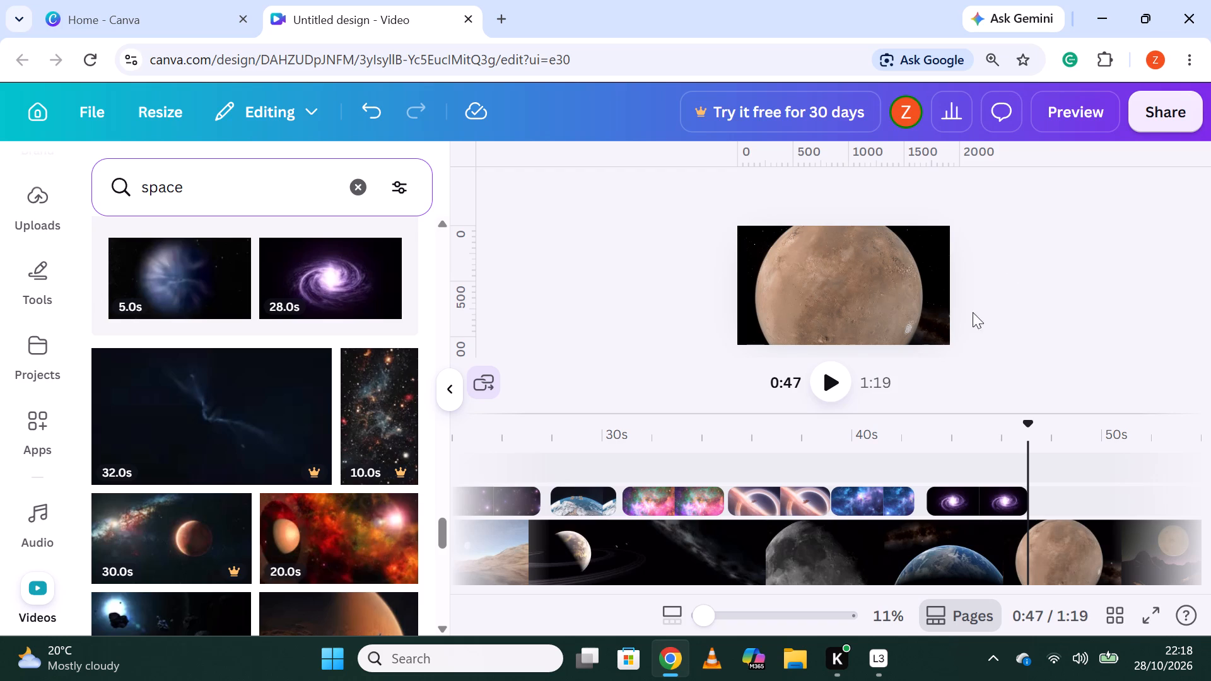
Move the trimmed purple spiral galaxy clip against the end of the blue-and-purple nebula clip on the overlay track.
left_click_drag(982, 502, 971, 501)
Add the 21.0s teal-and-pink nebula video with the bright star to the overlay track, directly after the purple spiral galaxy clip.
scroll(310, 349, "down", 3)
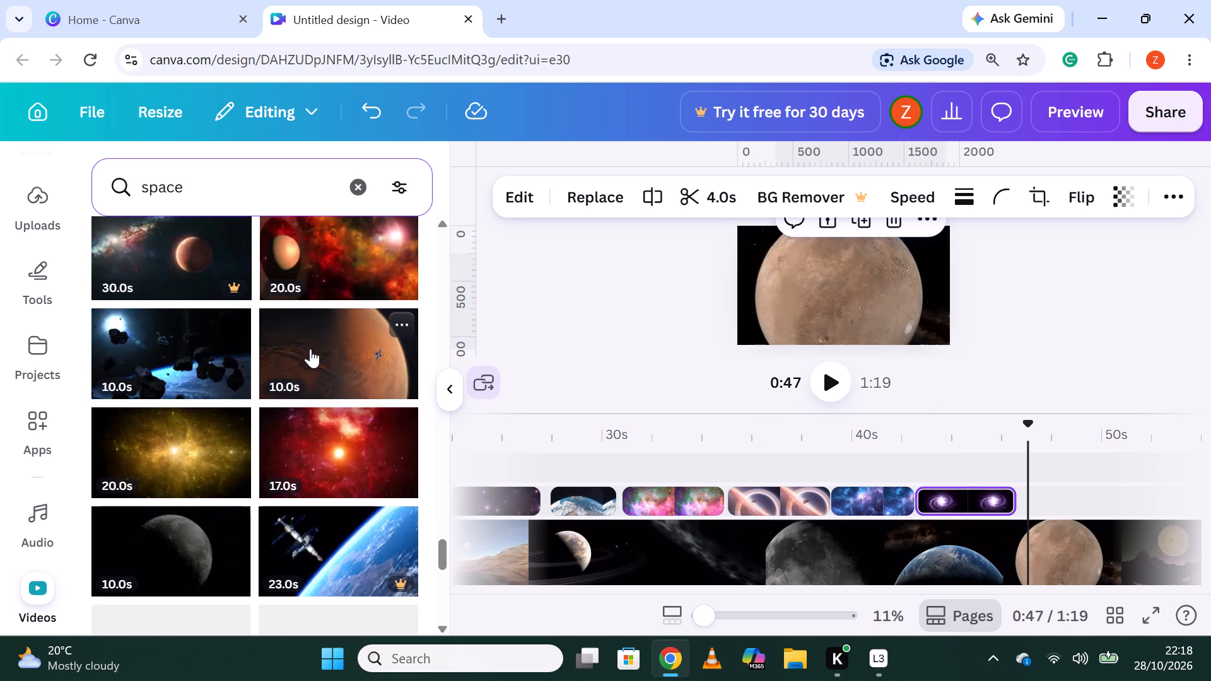
scroll(310, 349, "down", 1)
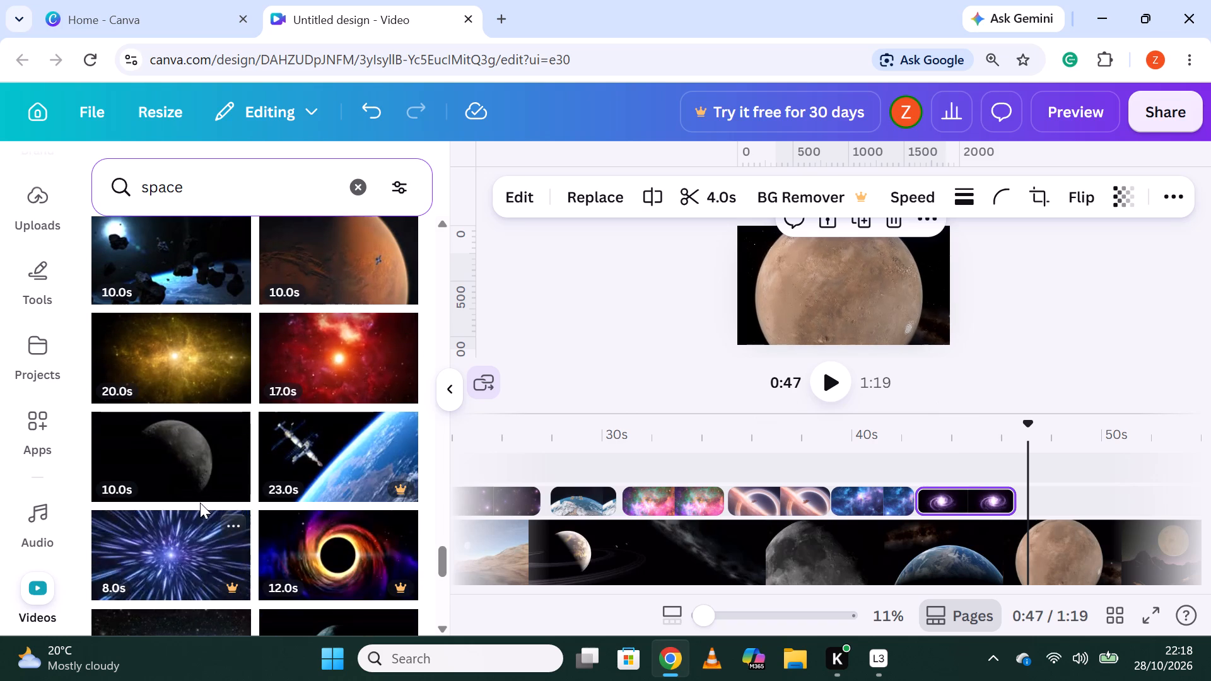
scroll(201, 502, "down", 2)
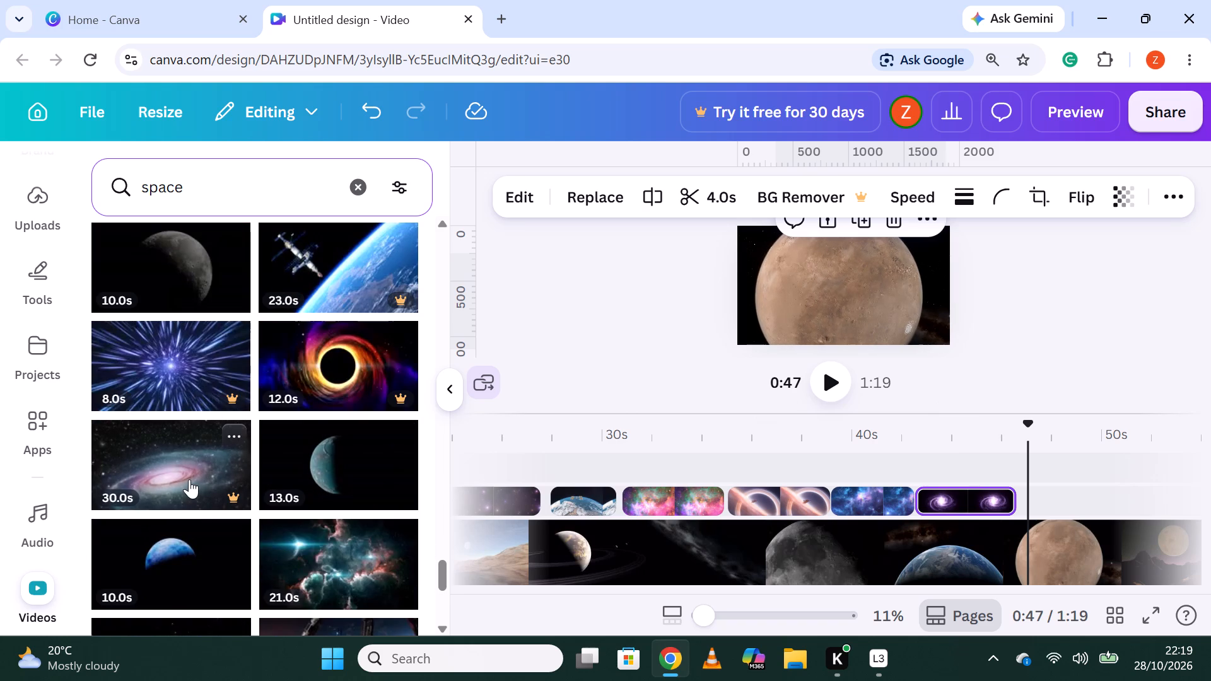
scroll(228, 491, "down", 1)
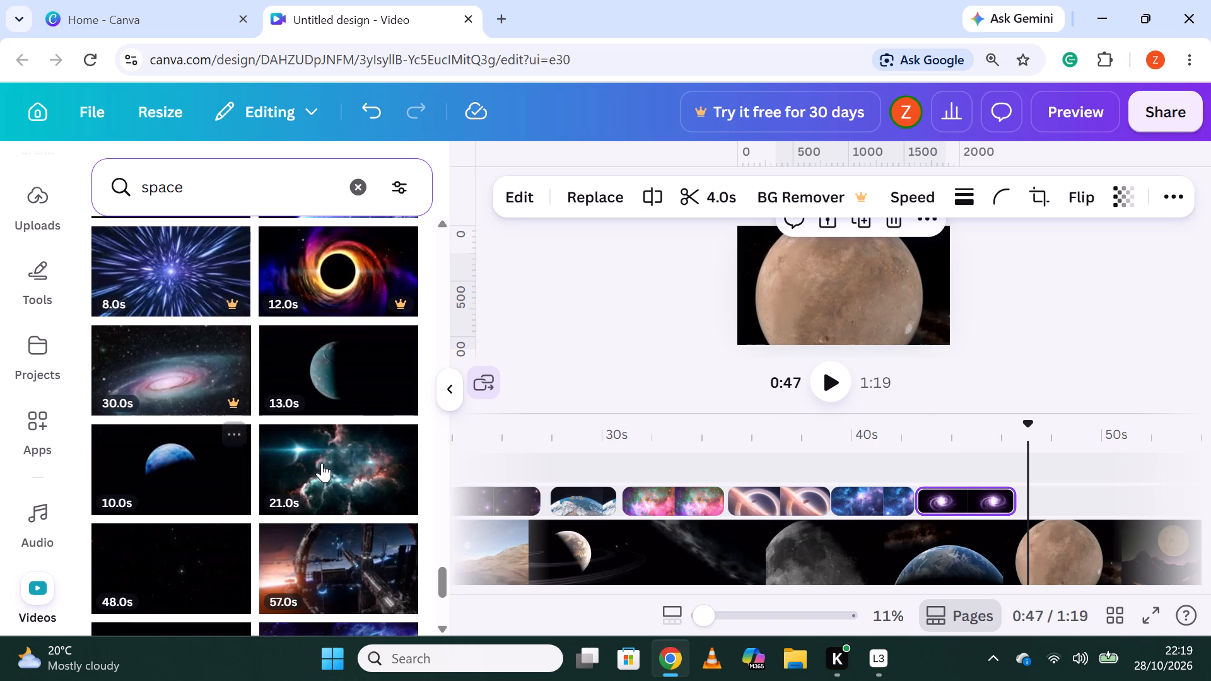
left_click_drag(319, 468, 1076, 497)
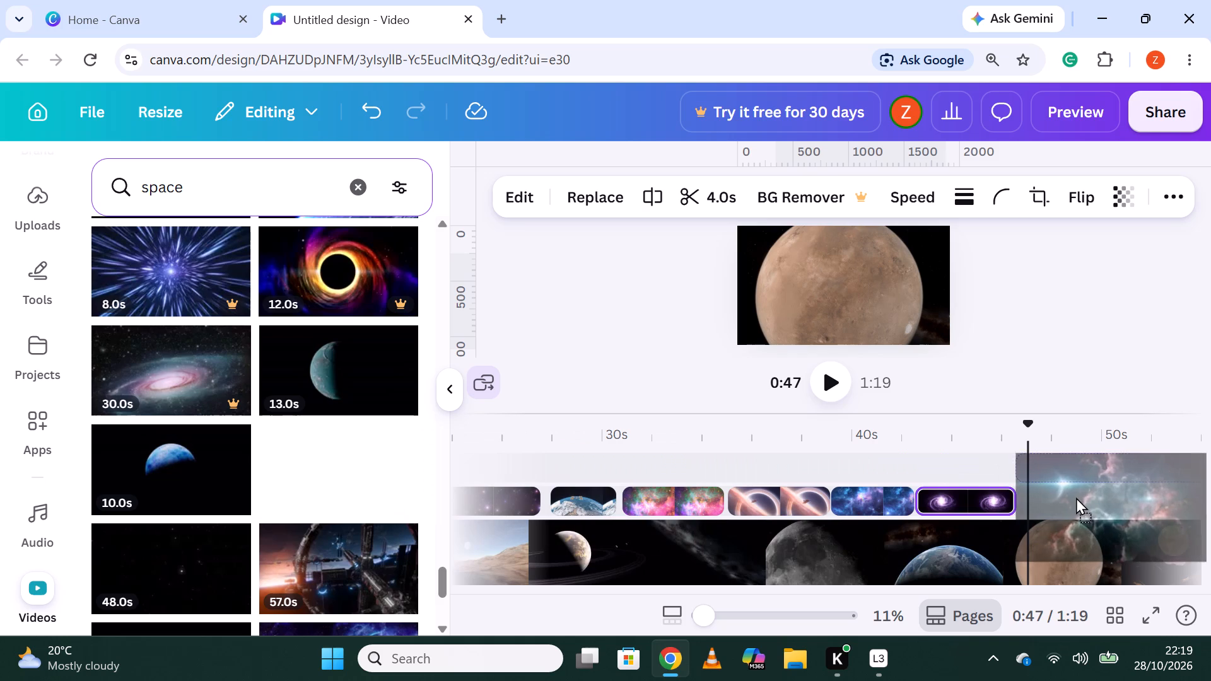
left_click_drag(1076, 497, 1077, 498)
left_click_drag(1068, 464, 1089, 497)
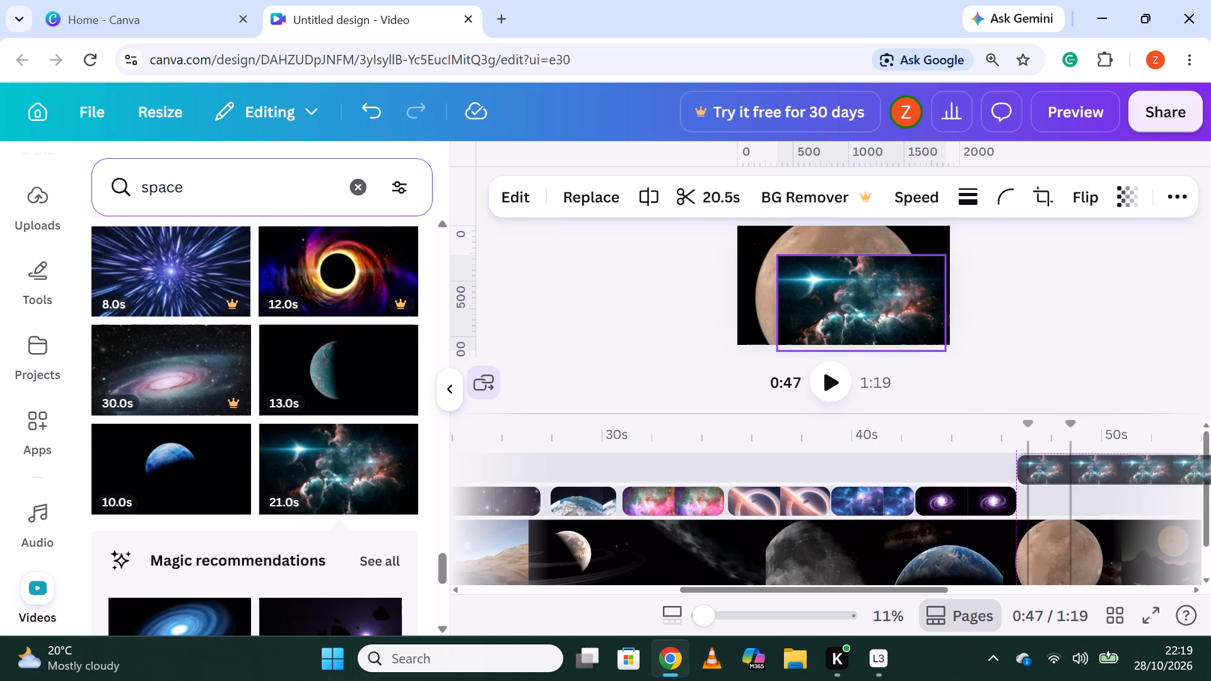
left_click_drag(1089, 497, 845, 496)
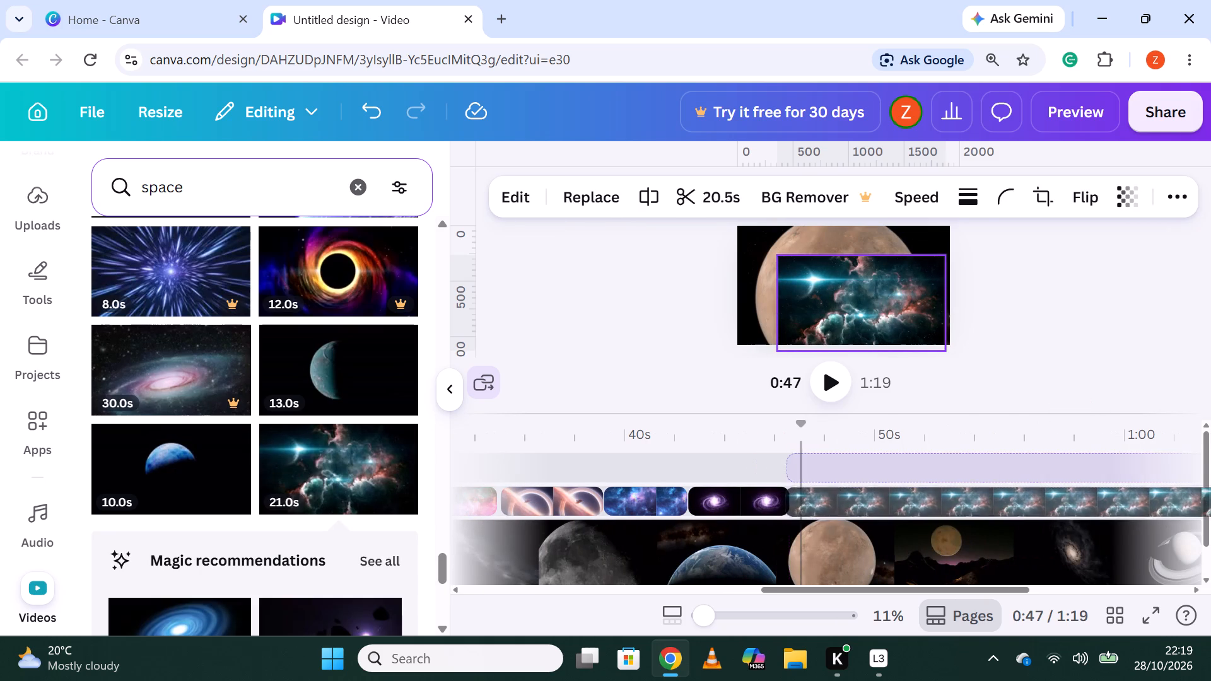
left_click_drag(845, 496, 845, 495)
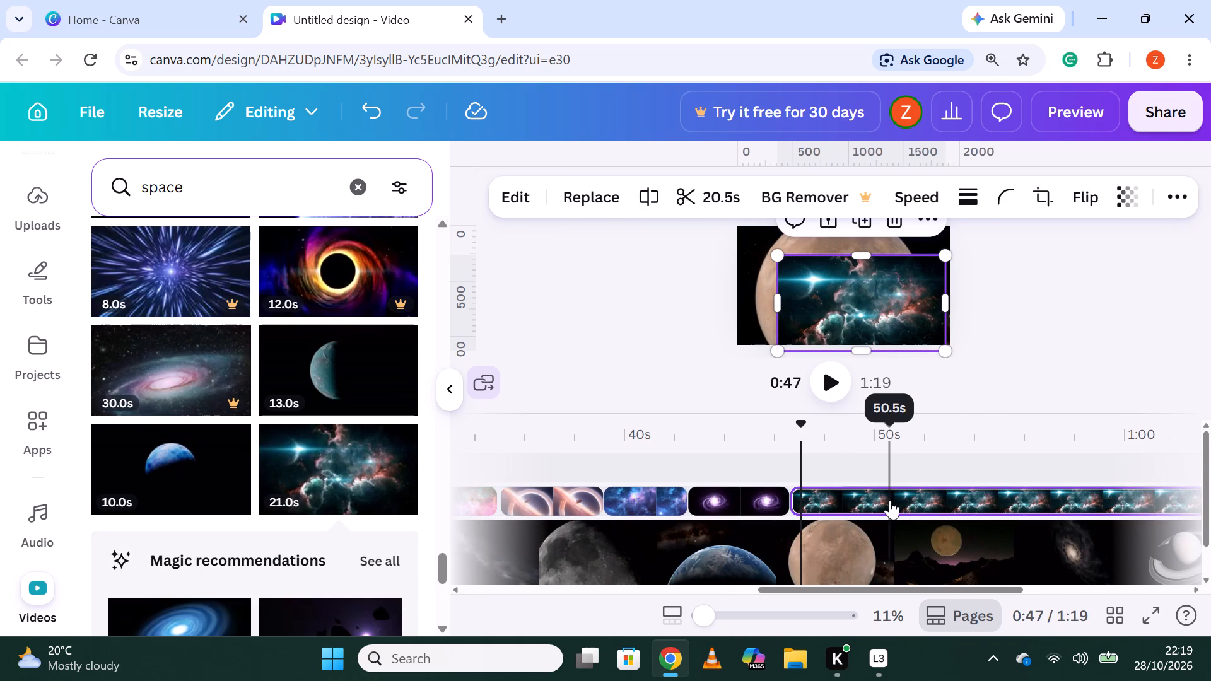
Split the teal-and-pink nebula overlay at about 0:50 and delete its second part.
left_click(890, 500)
right_click(889, 500)
left_click(932, 600)
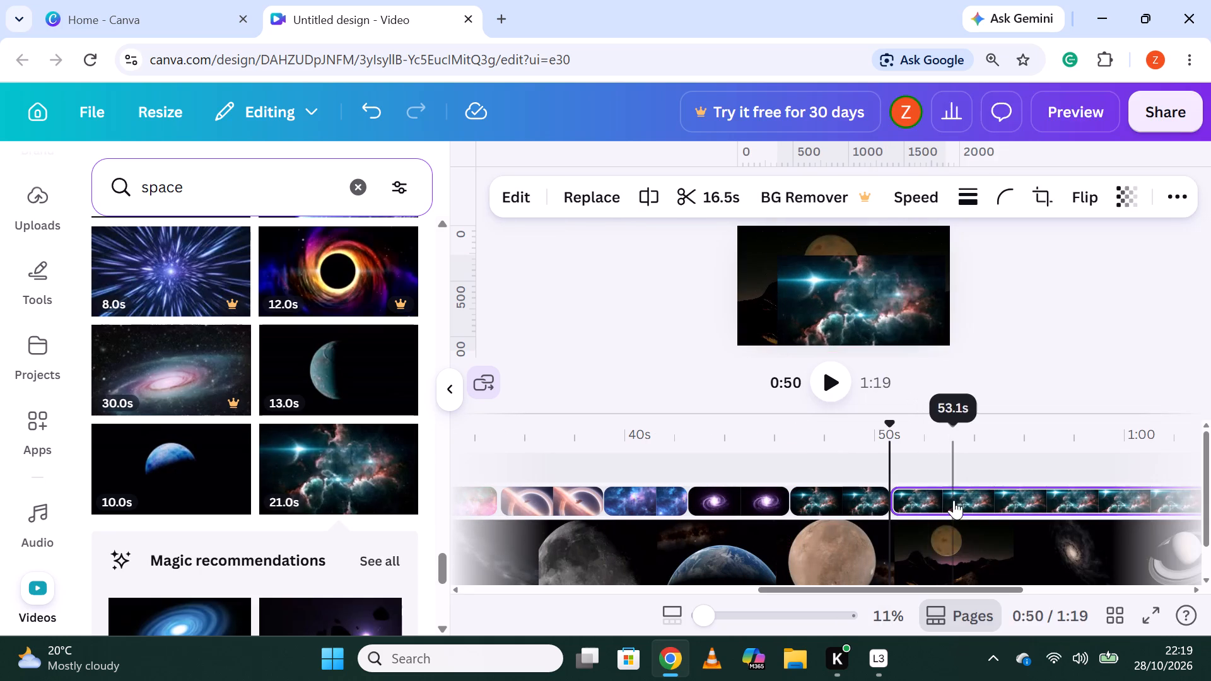
right_click(954, 500)
left_click(977, 257)
Add the 7.0s video of astronauts walking on Mars to the overlay track, just after the teal-and-pink nebula clip.
scroll(395, 431, "down", 3)
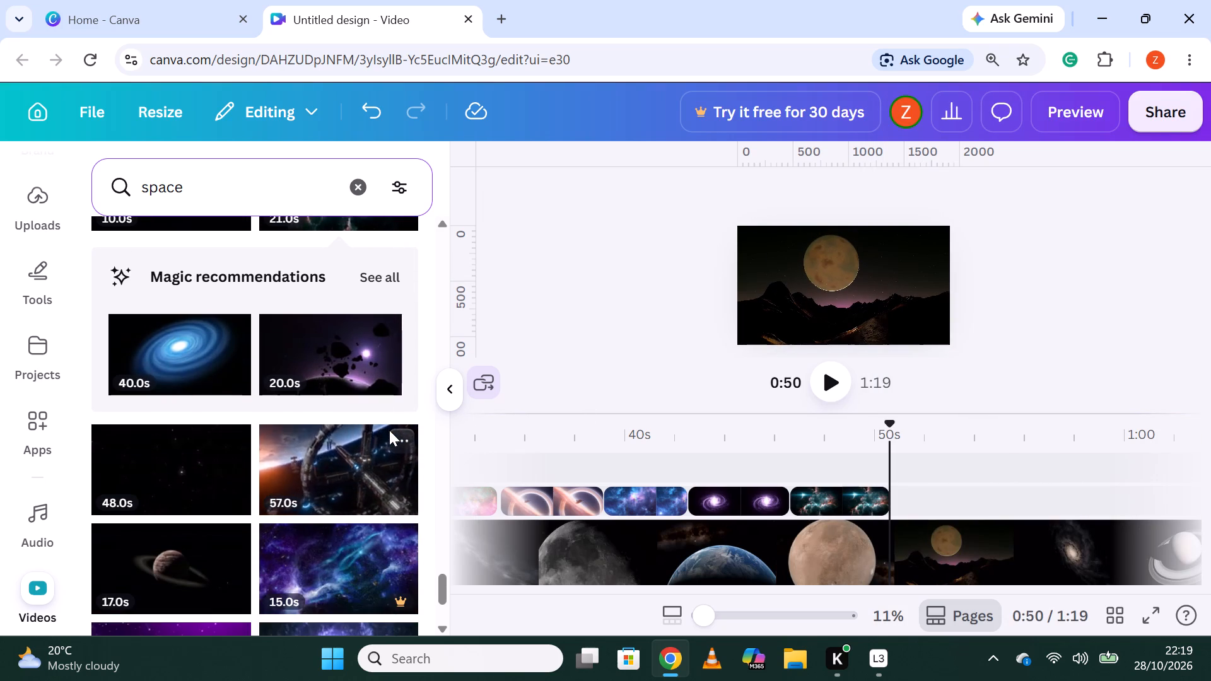
scroll(389, 430, "down", 3)
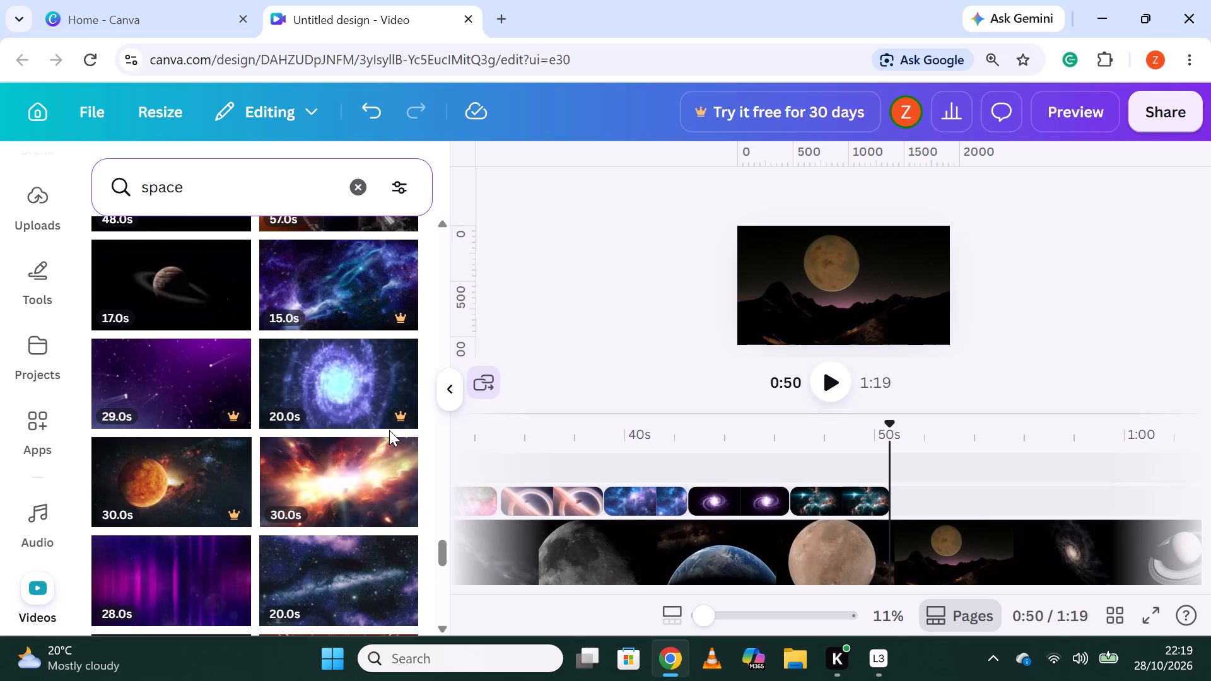
scroll(257, 441, "down", 2)
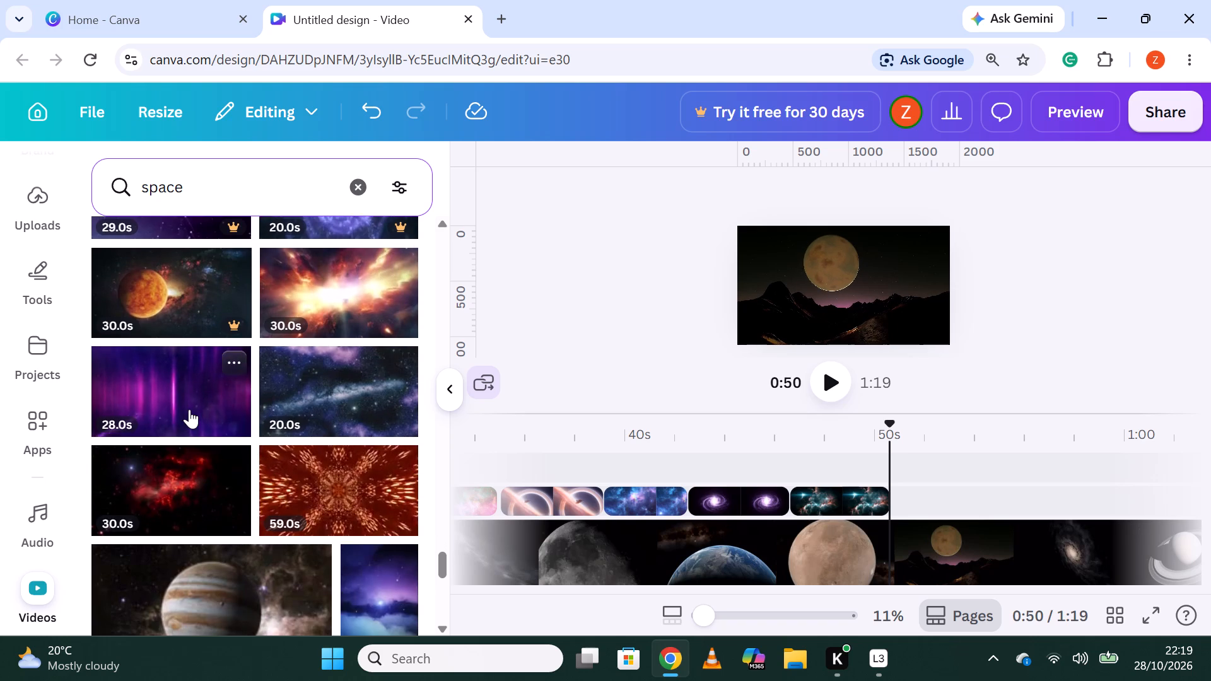
scroll(189, 409, "down", 2)
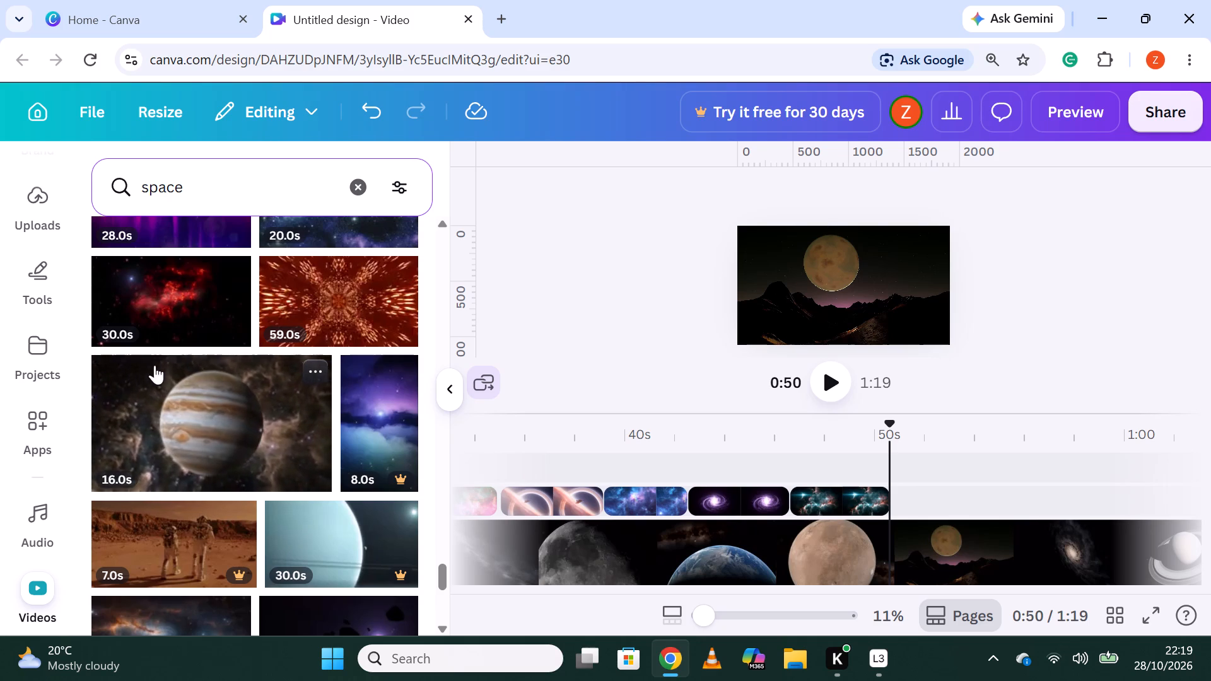
scroll(198, 455, "down", 1)
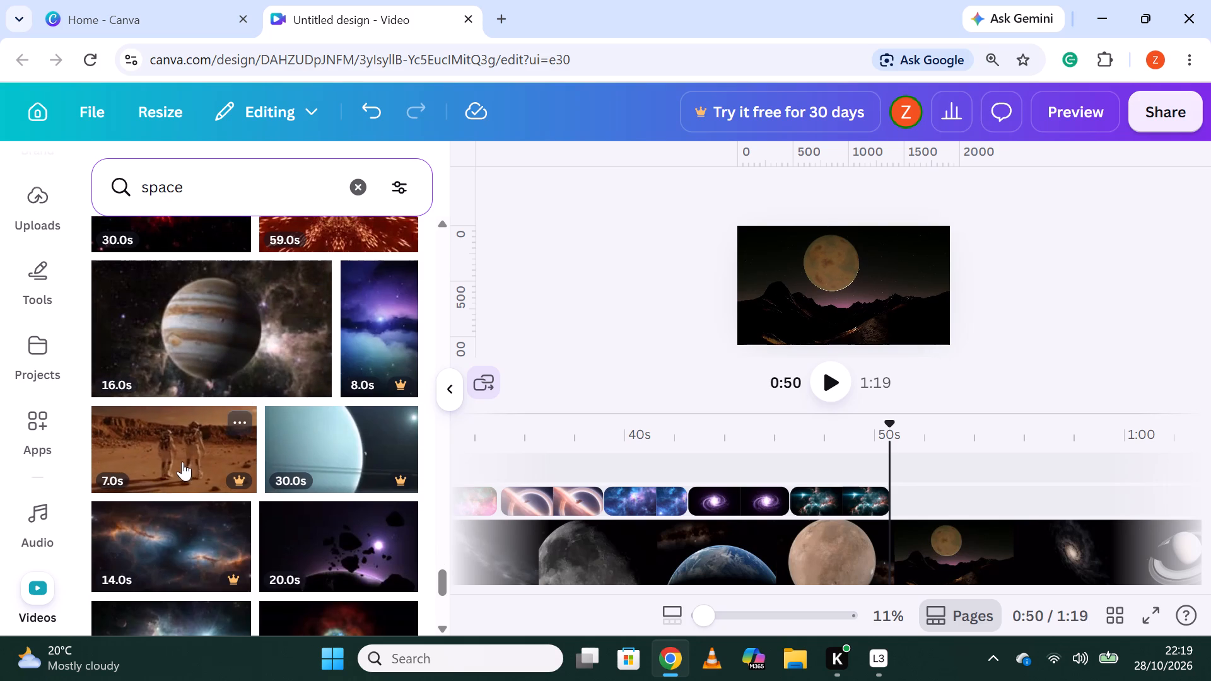
left_click_drag(182, 462, 1005, 496)
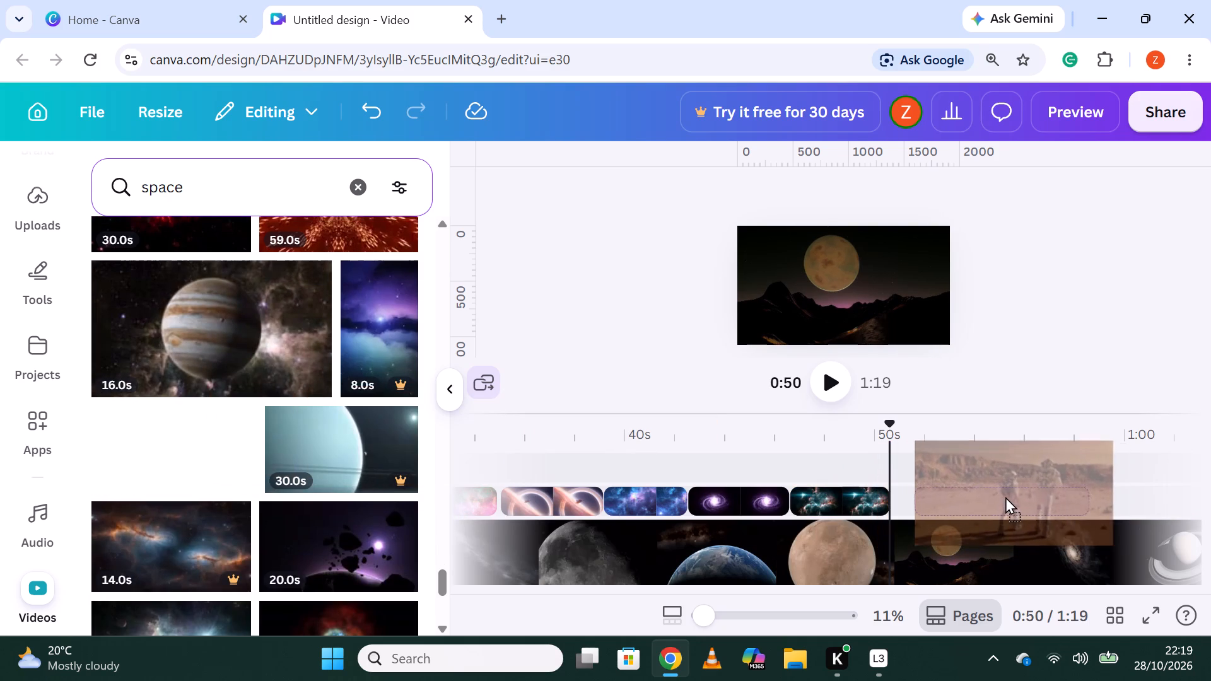
left_click_drag(1005, 496, 986, 497)
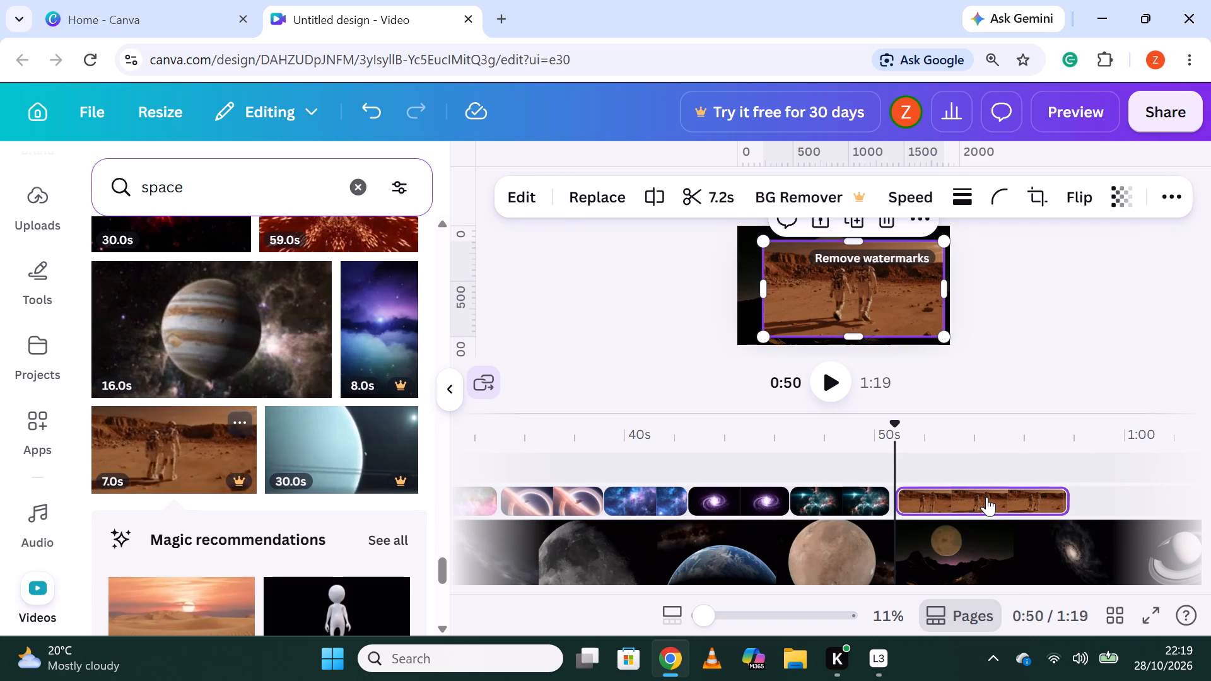
Split the Mars astronauts overlay at about 53.9s and delete its second part.
left_click(974, 502)
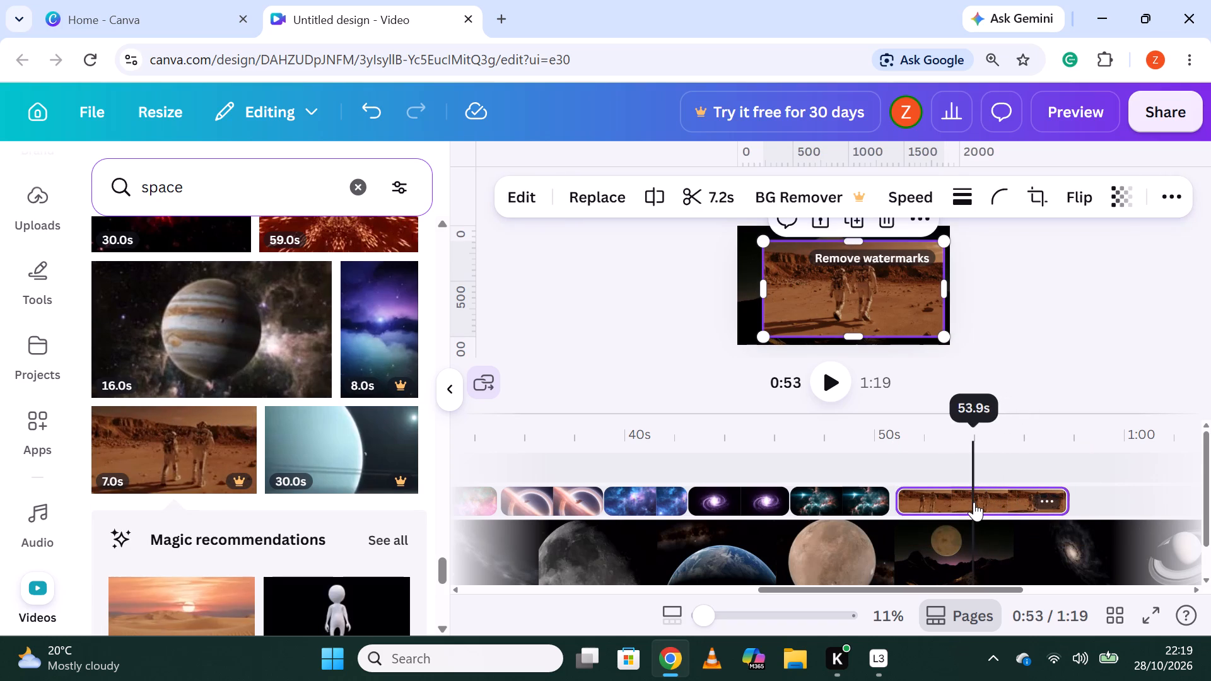
right_click(972, 503)
left_click(981, 601)
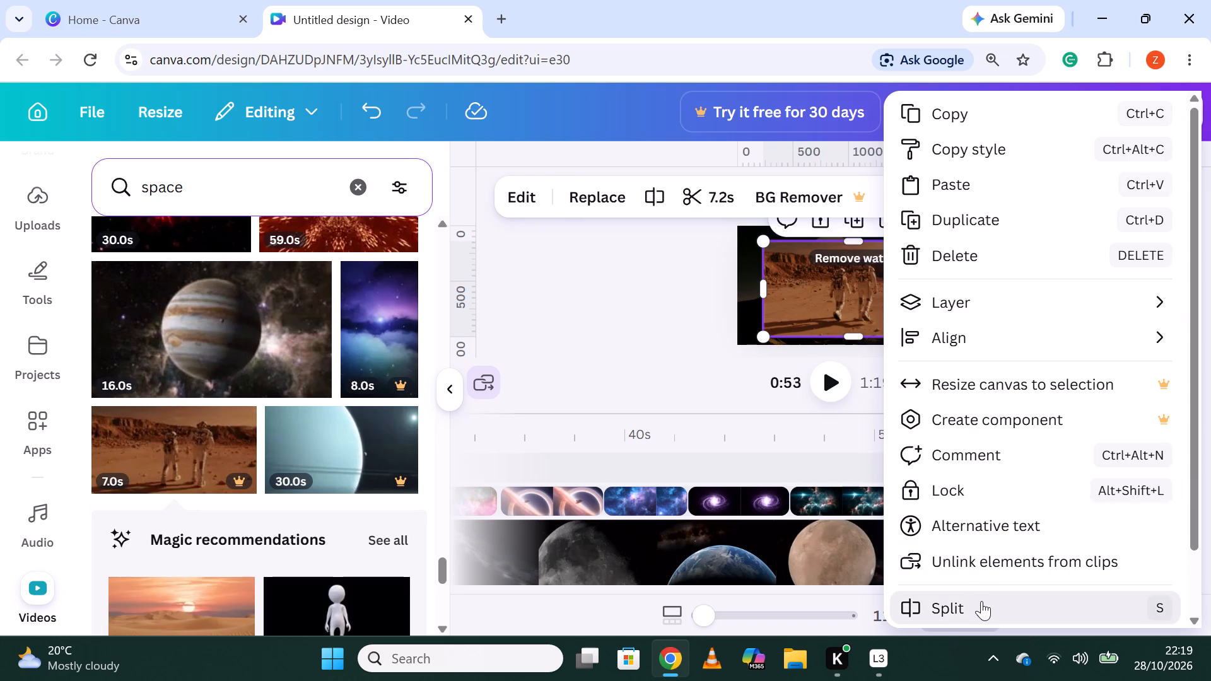
right_click(1015, 501)
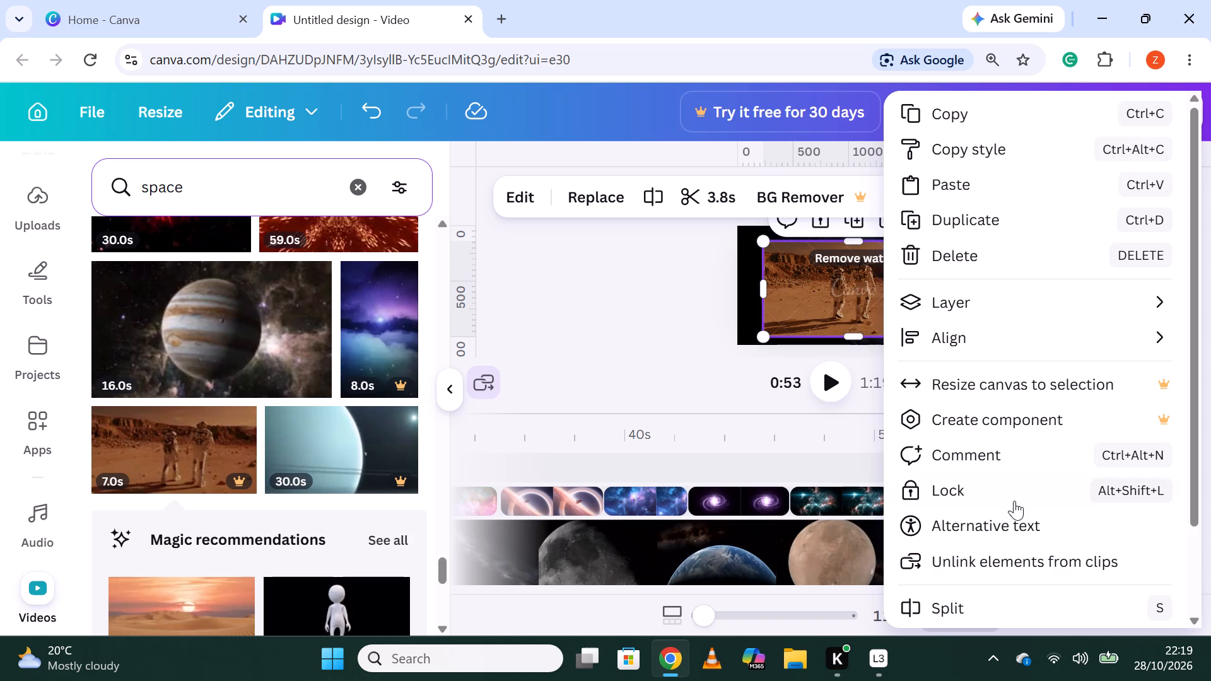
left_click(998, 248)
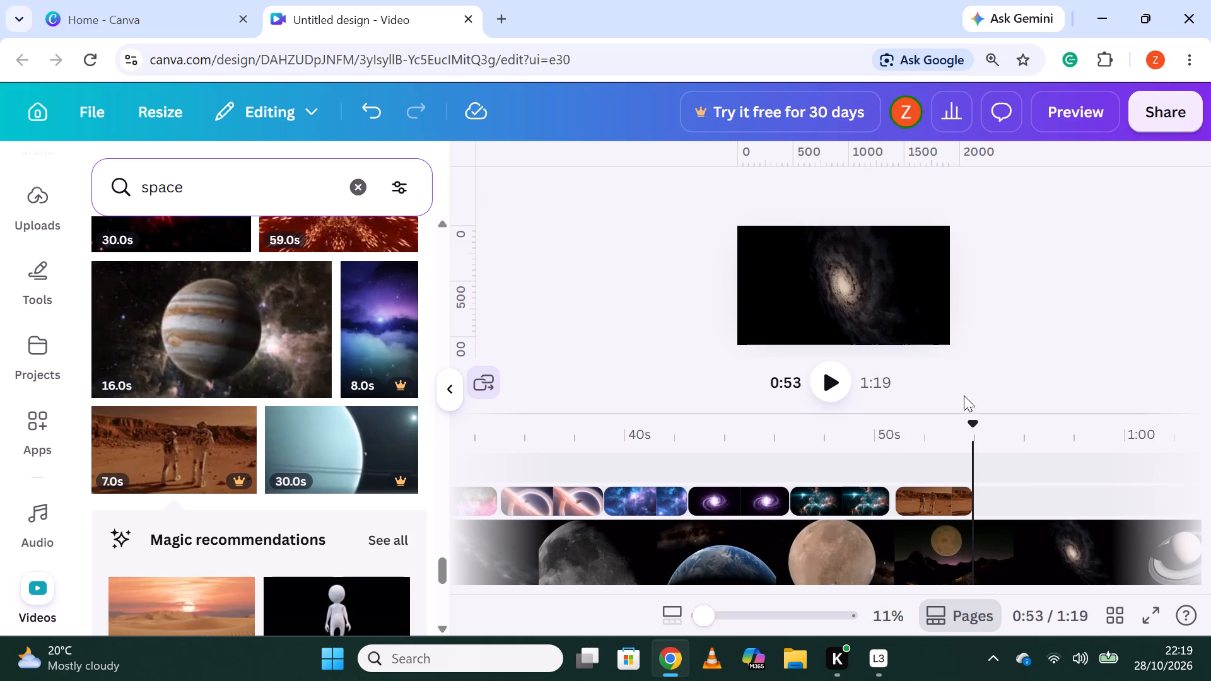
left_click(929, 498)
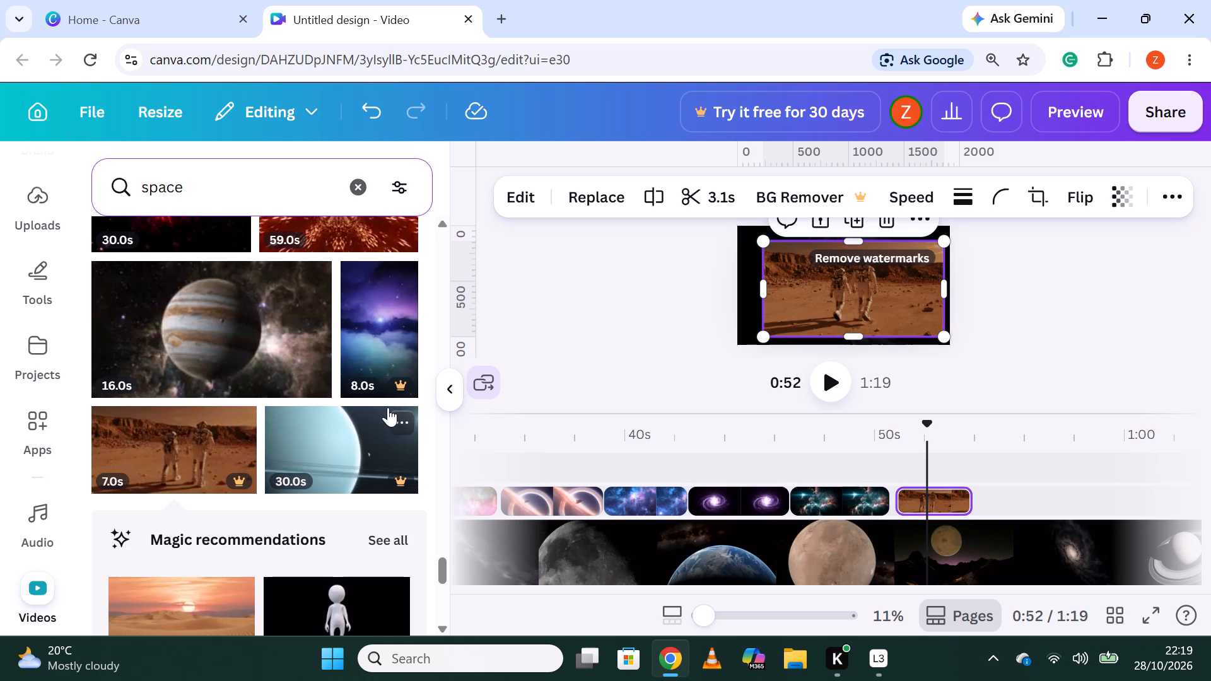
Add the 18.0s turquoise-blue nebula video to the overlay track, just after the Mars astronauts clip.
scroll(388, 407, "down", 3)
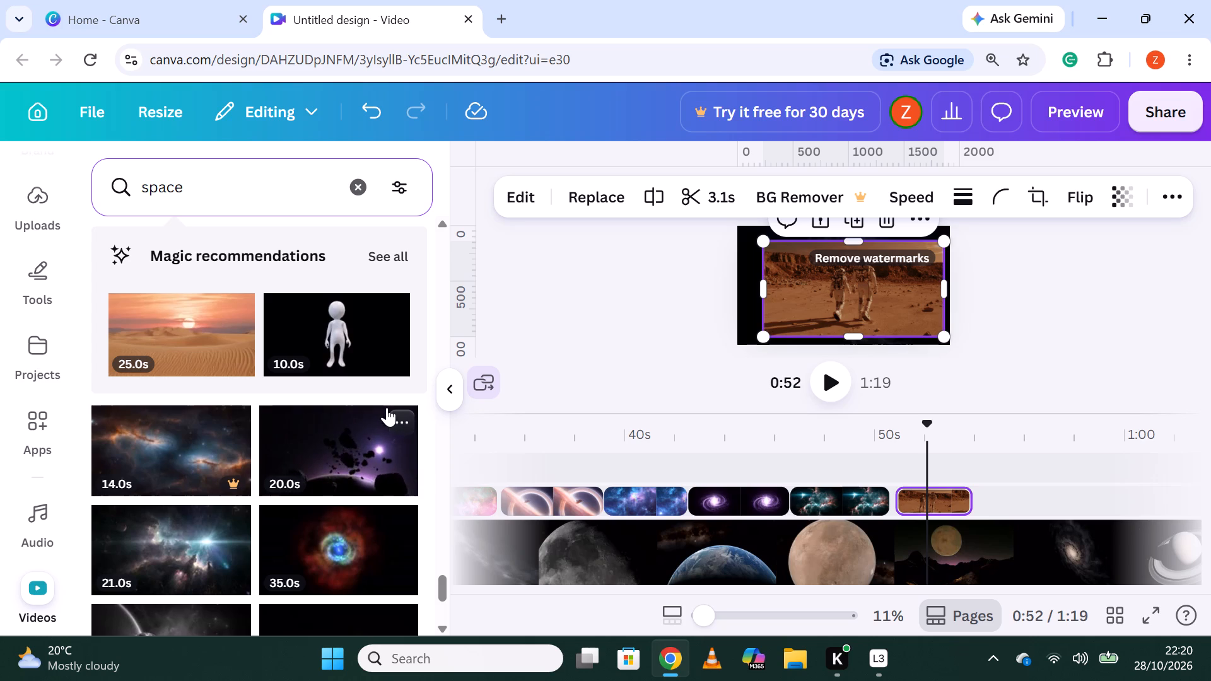
scroll(387, 407, "up", 1)
scroll(387, 407, "down", 3)
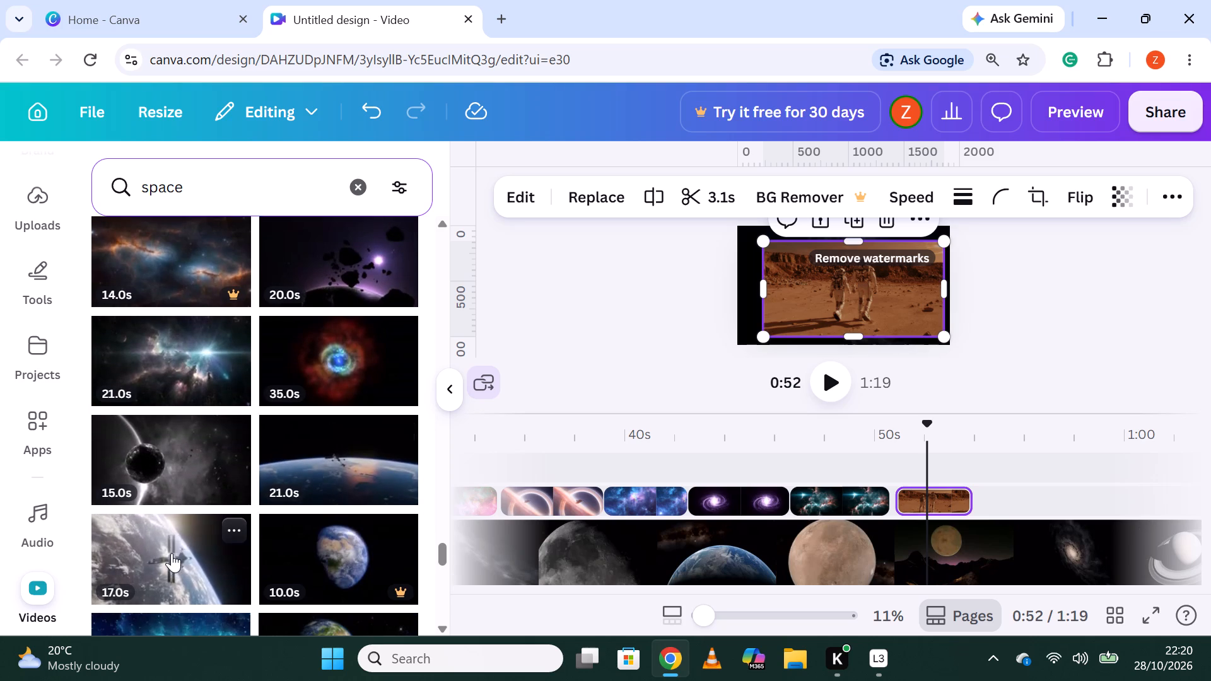
scroll(172, 553, "down", 1)
left_click_drag(160, 567, 1075, 491)
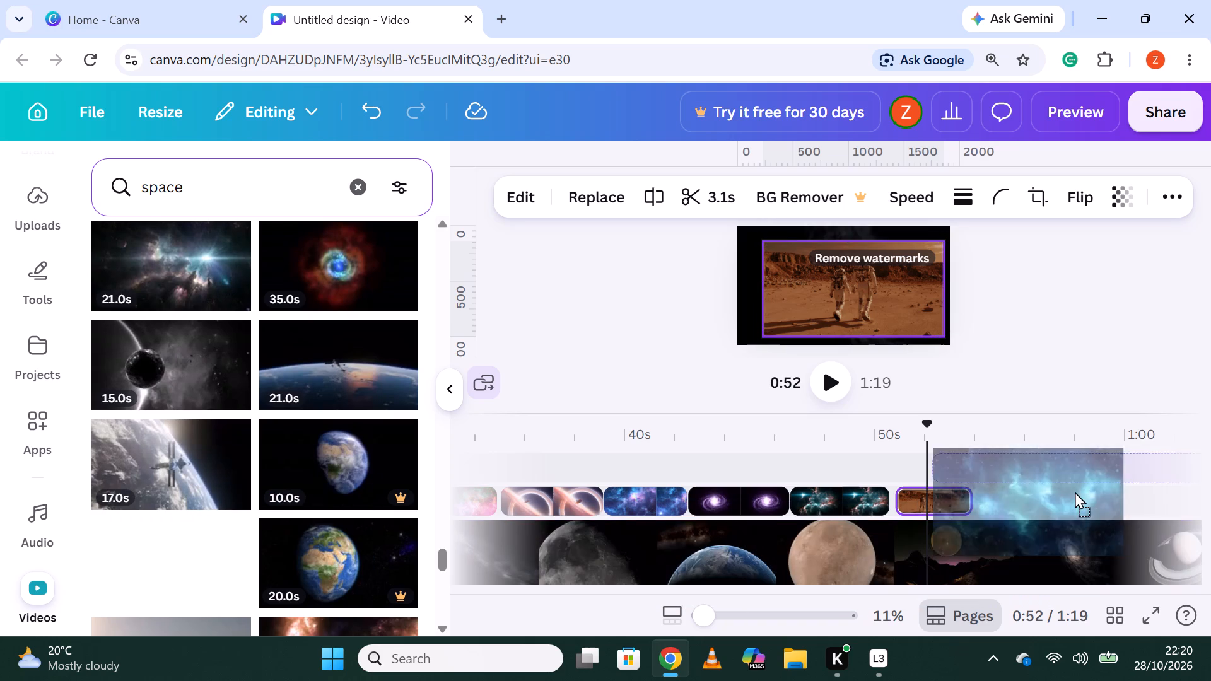
left_click_drag(1075, 491, 1051, 498)
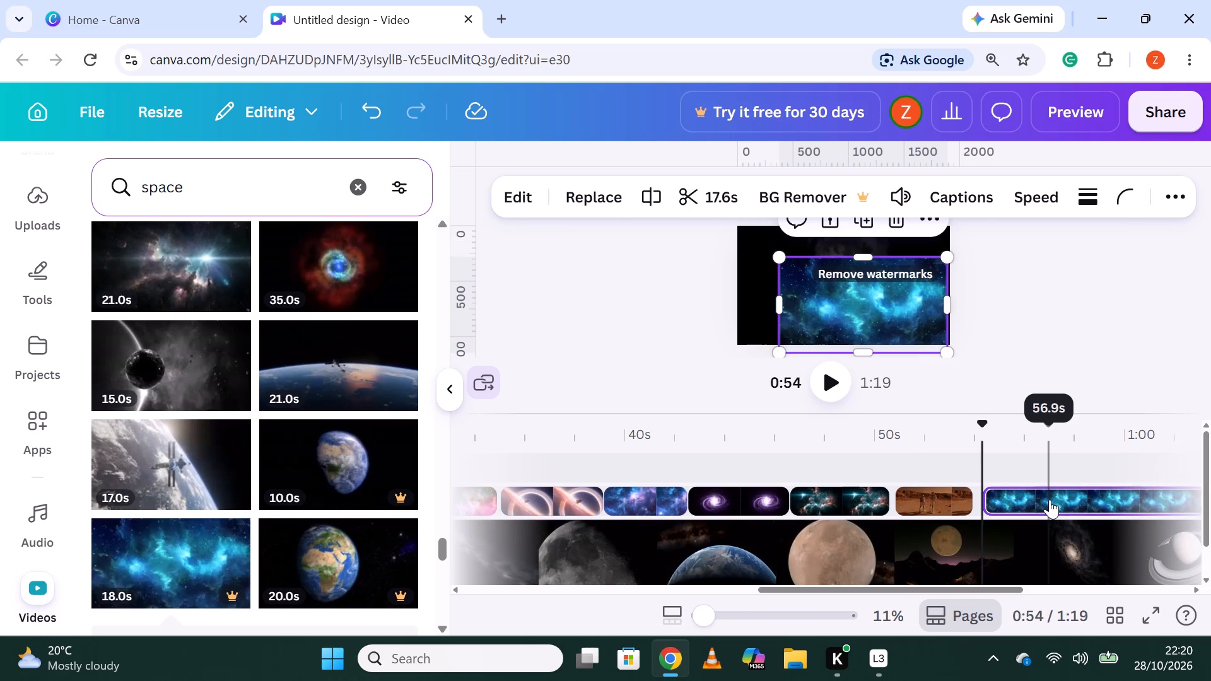
Split the turquoise-blue nebula overlay at about 57.4s and delete its second part.
left_click(1061, 490)
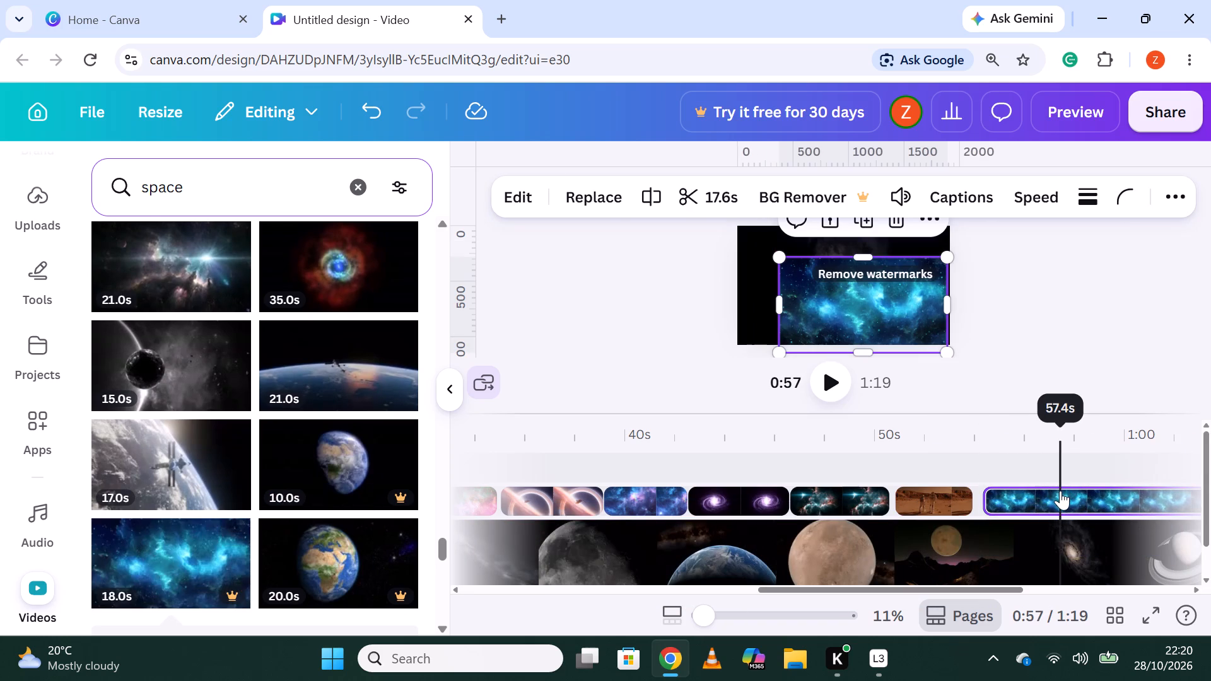
right_click(1060, 491)
left_click(1051, 600)
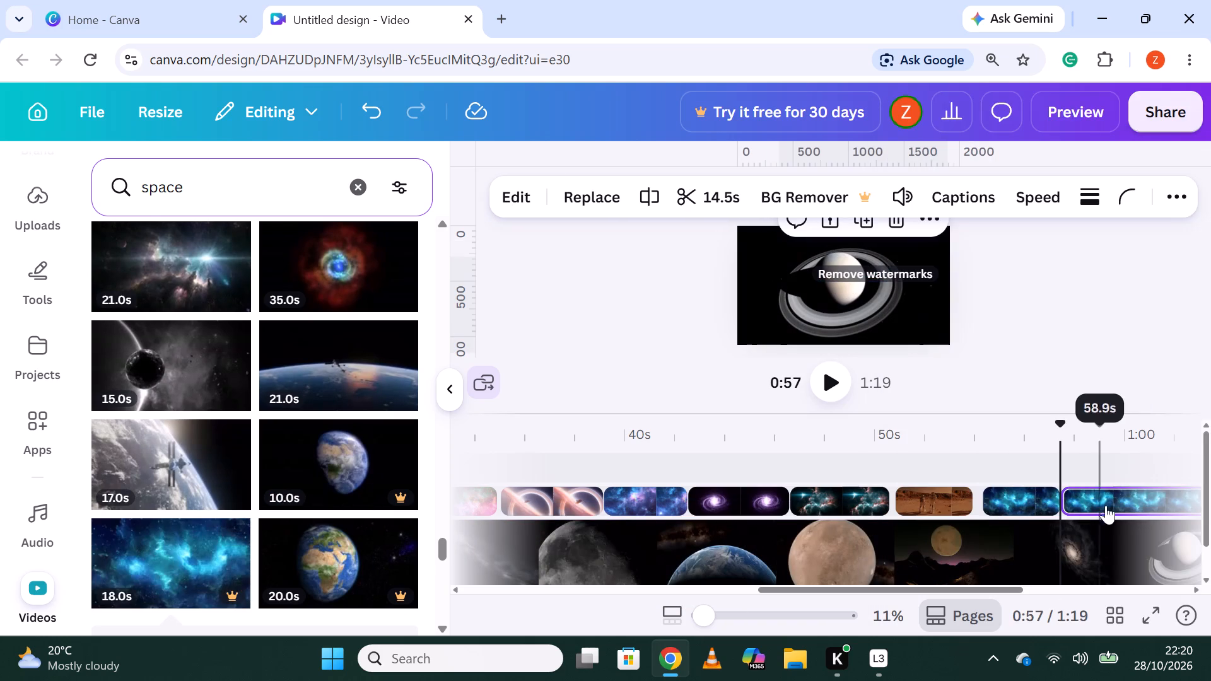
right_click(1106, 502)
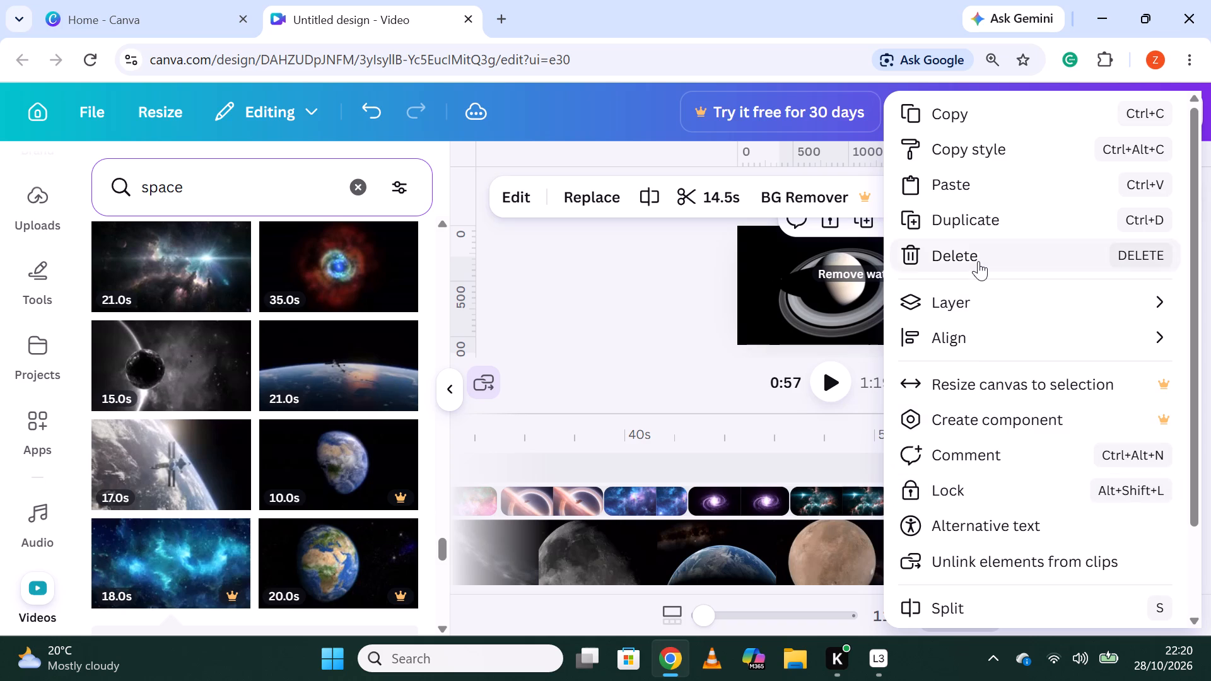
left_click(978, 261)
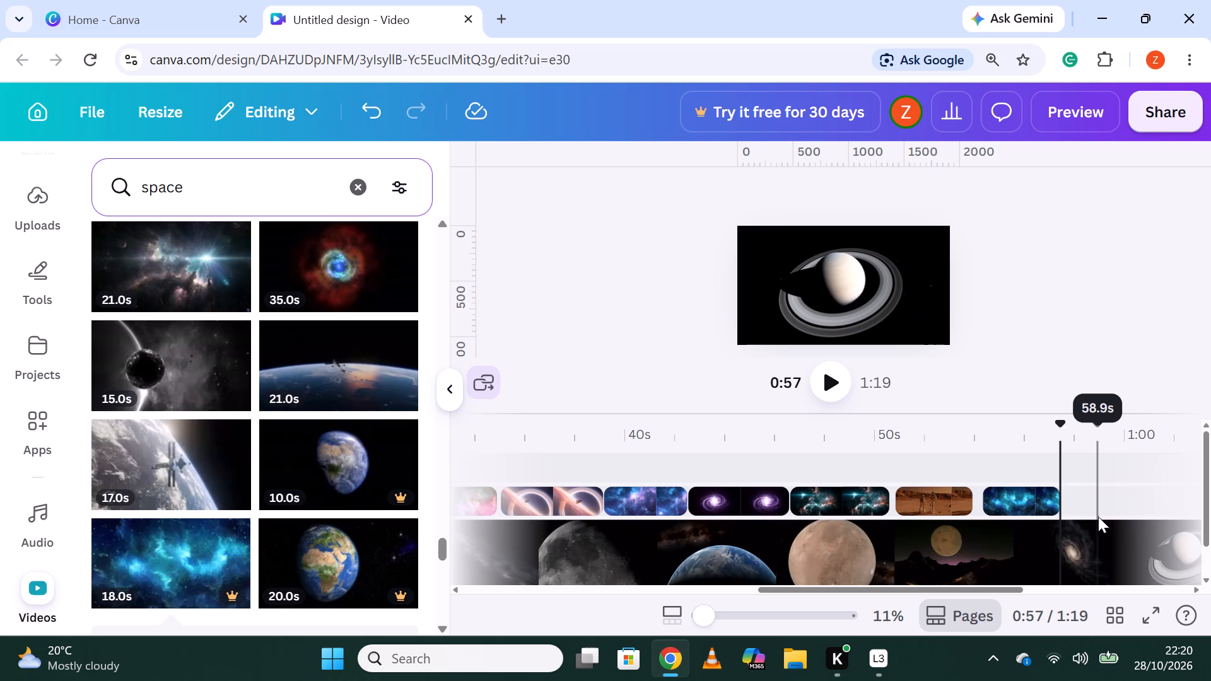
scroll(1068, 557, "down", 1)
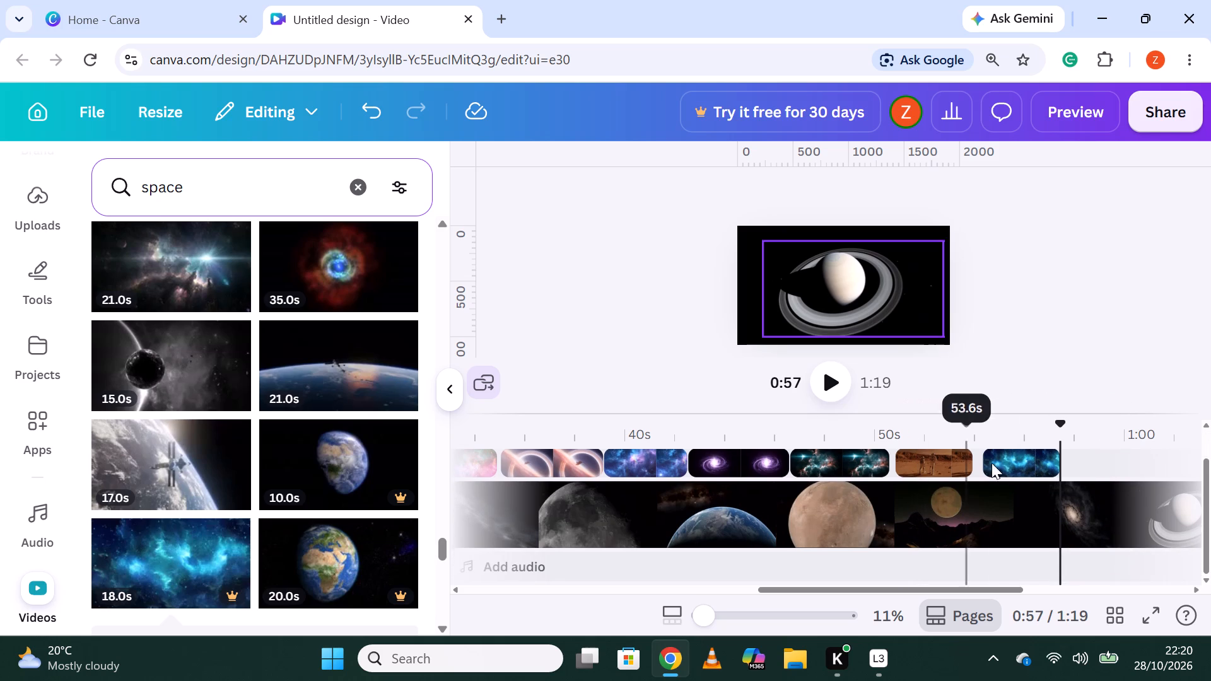
Move the turquoise-blue nebula overlay back along the track so it directly follows the Mars astronauts clip.
left_click_drag(1008, 457, 995, 465)
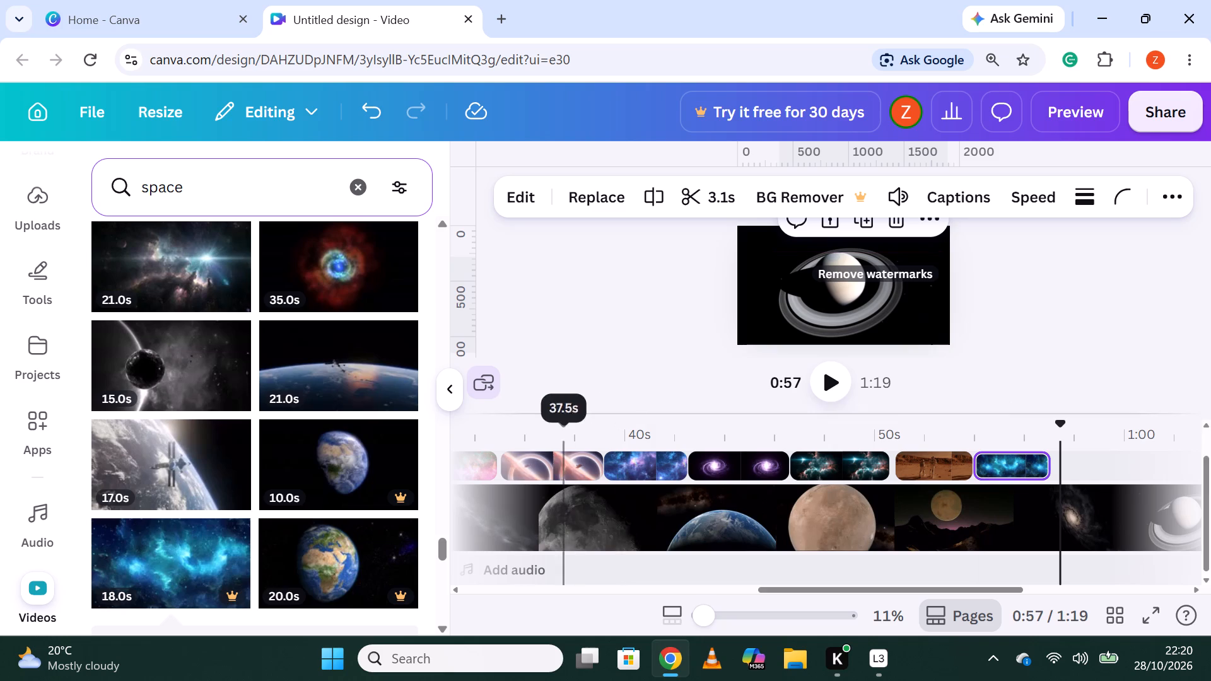
Add the 8.0s video of a small green planet against the Milky Way to the overlay track, just after the turquoise-blue nebula clip.
scroll(341, 438, "down", 6)
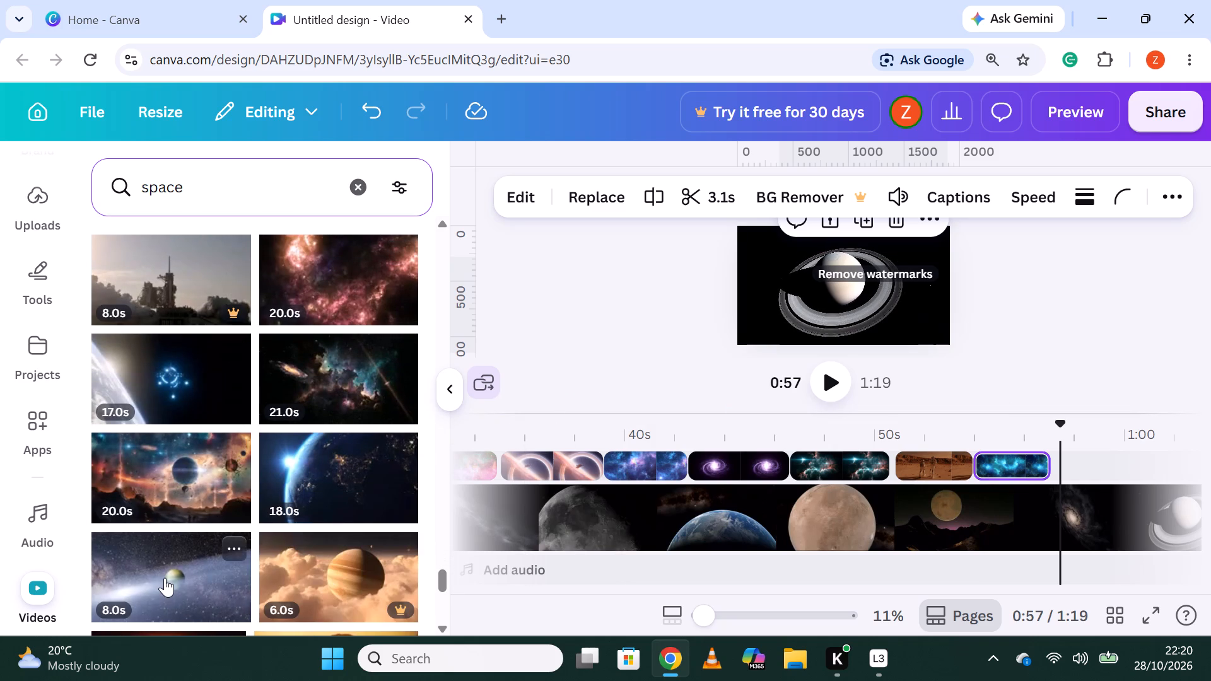
left_click_drag(165, 577, 1123, 457)
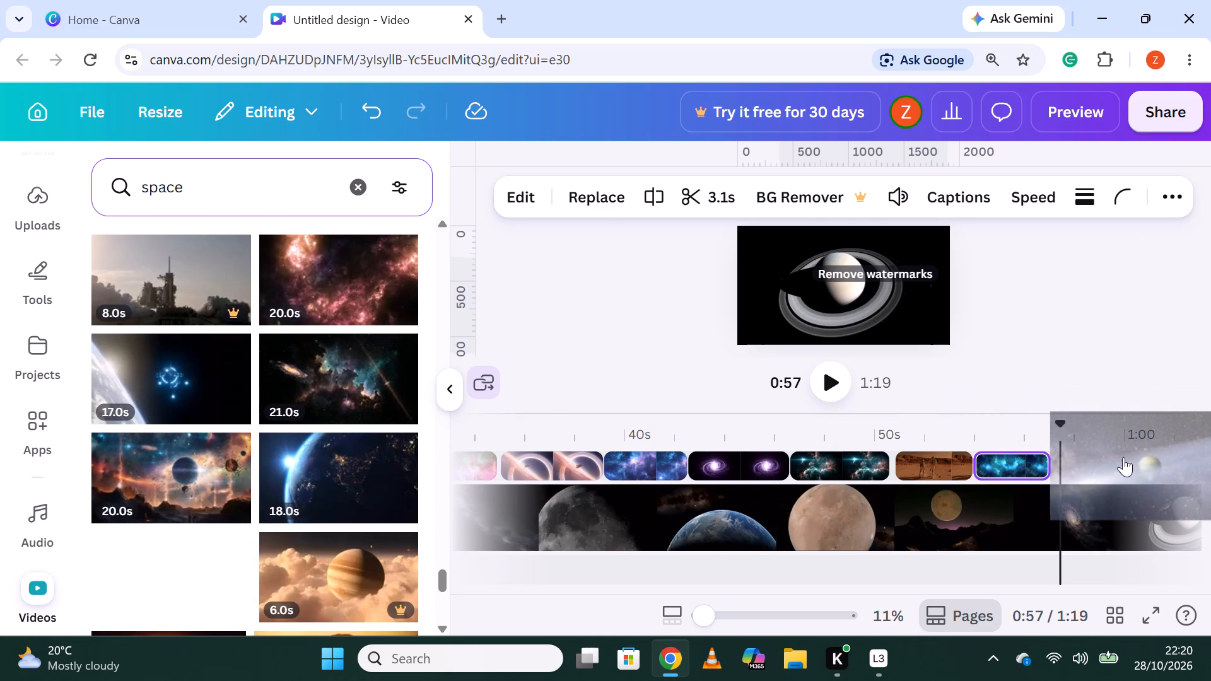
left_click_drag(1099, 458, 797, 493)
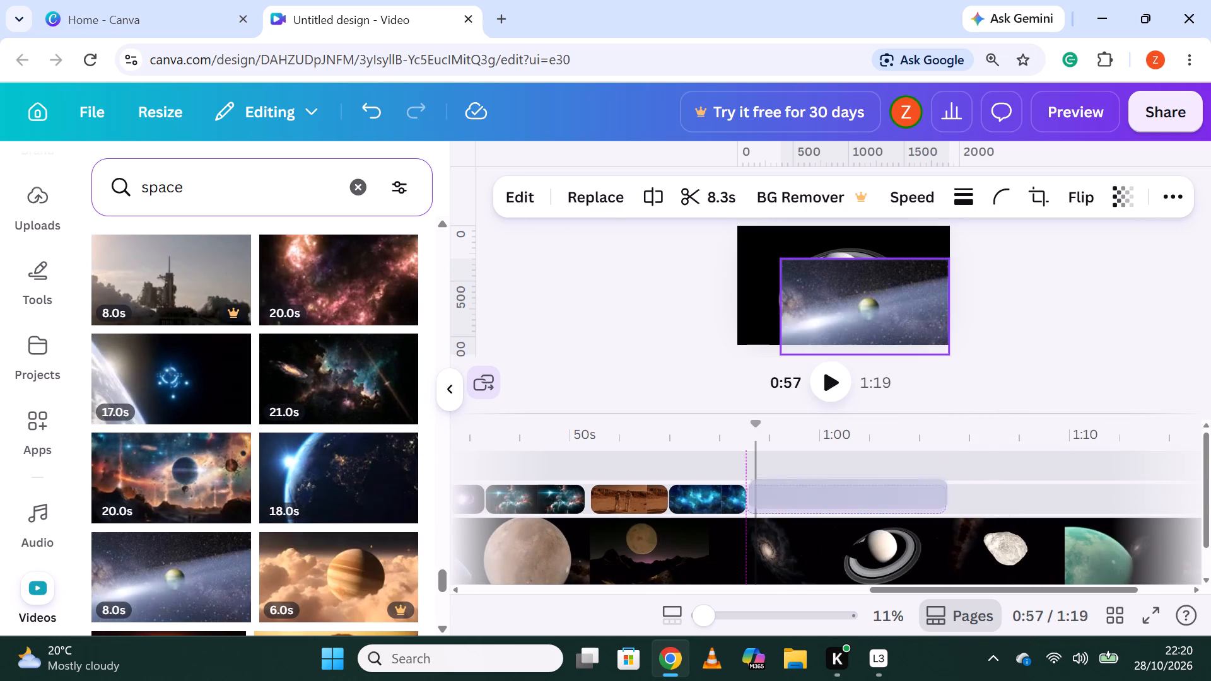
left_click_drag(797, 493, 795, 492)
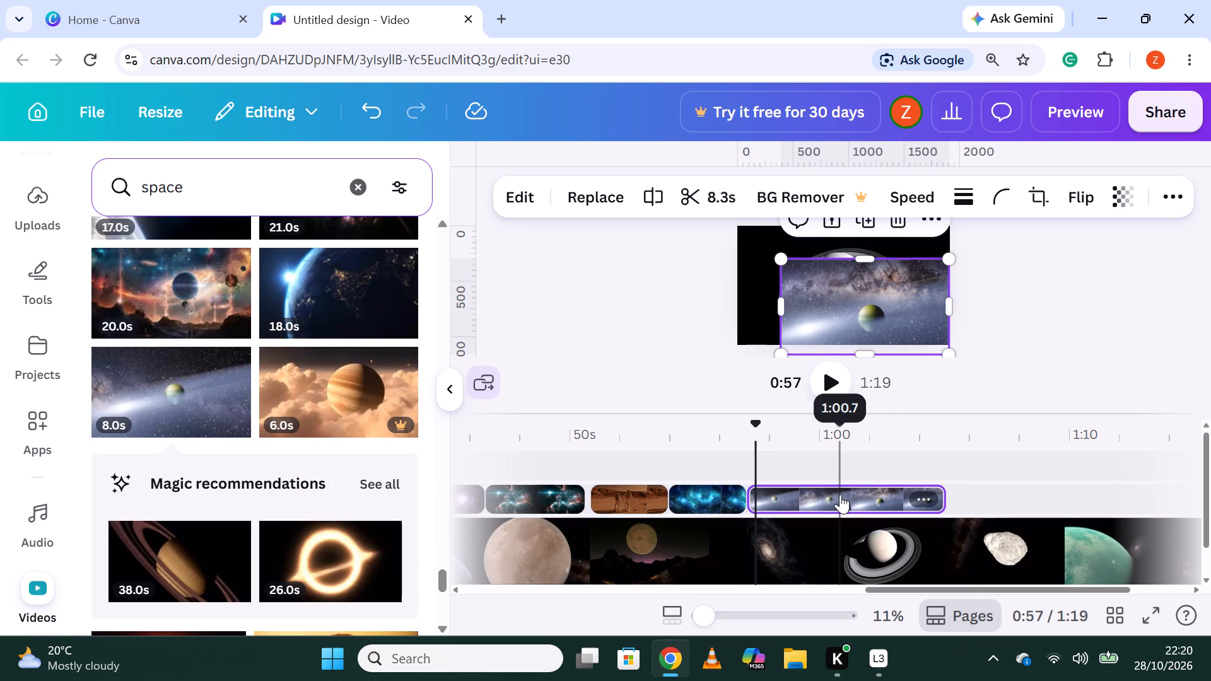
Stretch the green planet overlay upward and sideways to cover the whole video frame.
left_click(834, 378)
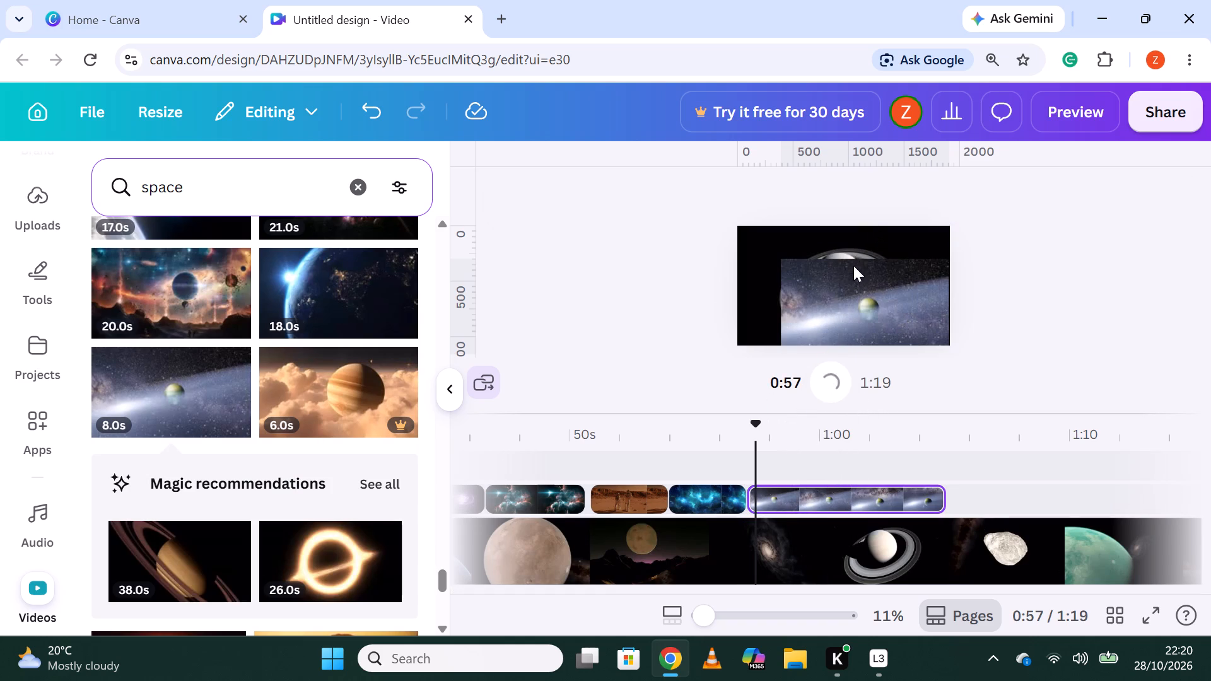
left_click(853, 265)
left_click(865, 281)
left_click_drag(866, 257, 858, 228)
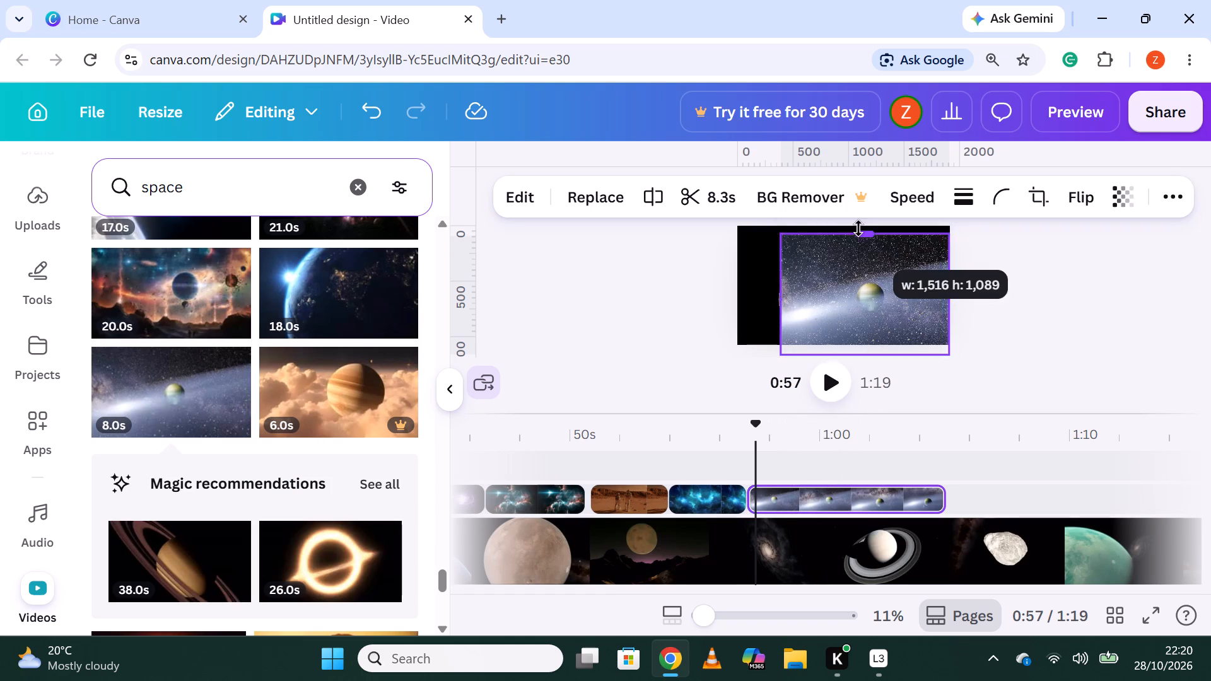
left_click_drag(858, 228, 858, 220)
left_click_drag(779, 288, 749, 286)
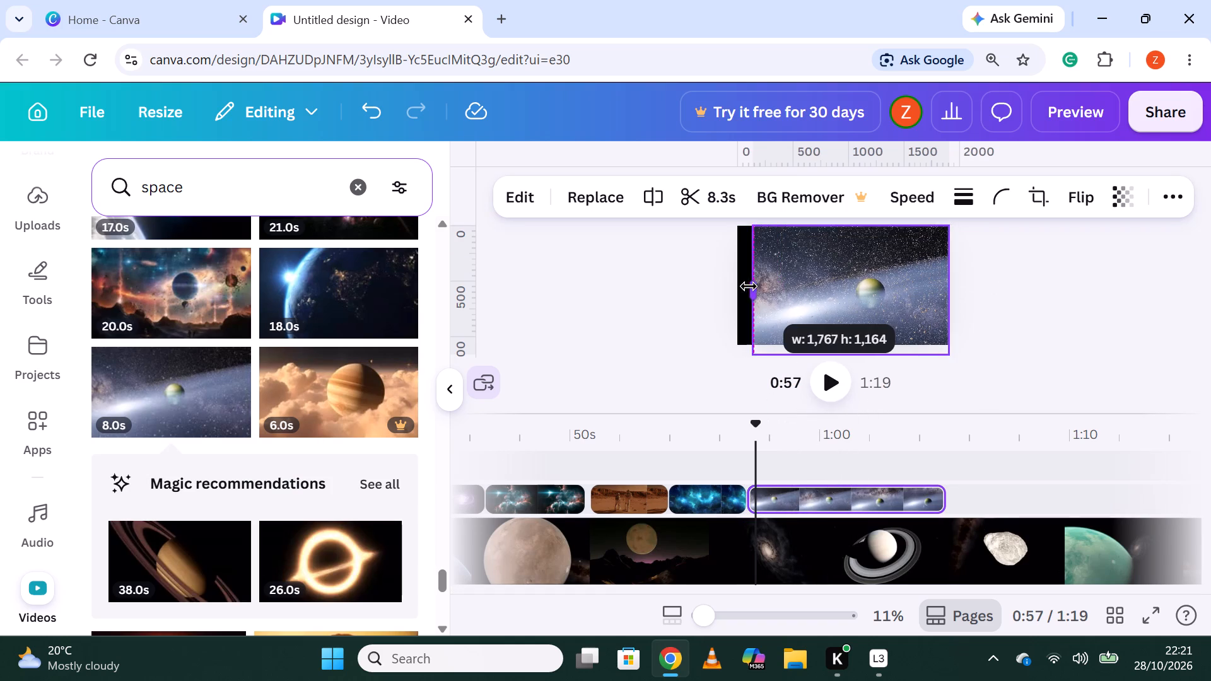
left_click_drag(749, 286, 732, 287)
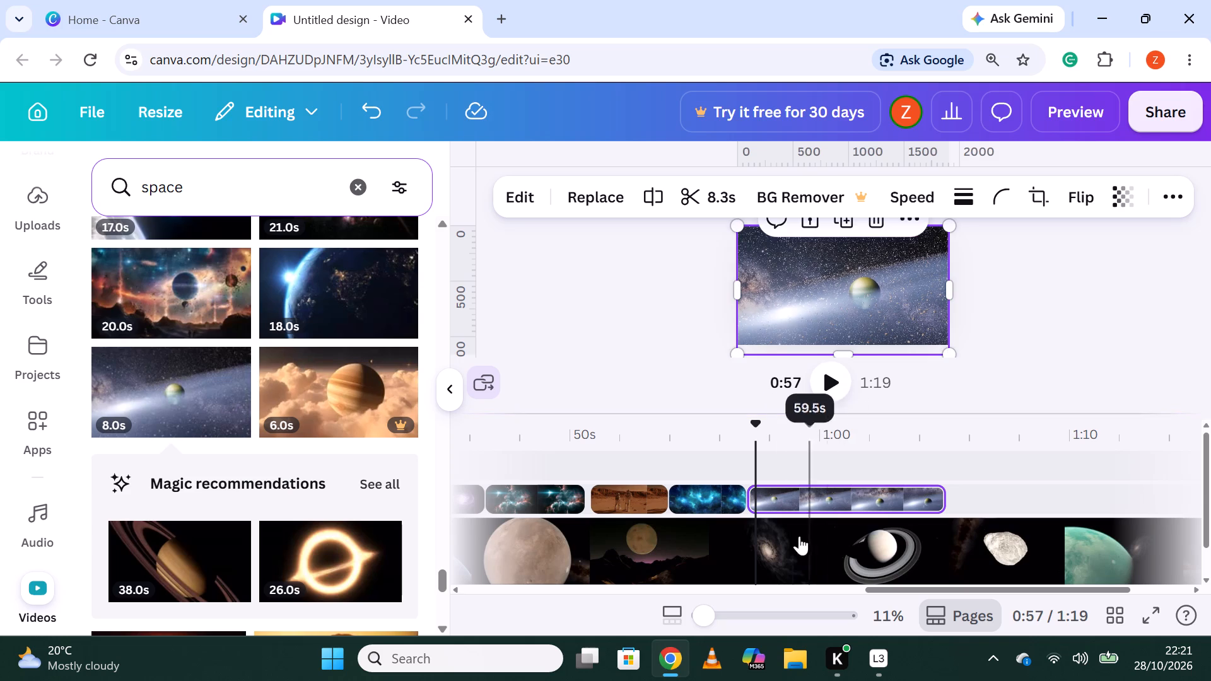
Split the green planet overlay at about 1:00.8 and delete its second part.
left_click(841, 497)
right_click(841, 497)
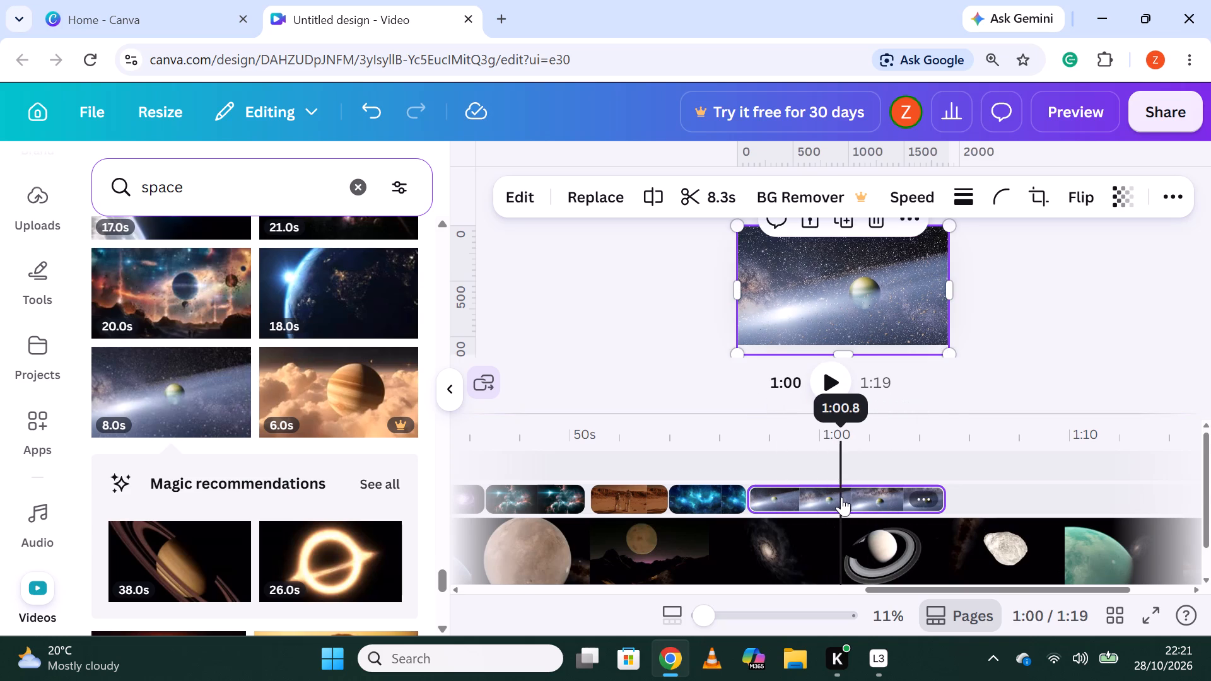
left_click(889, 602)
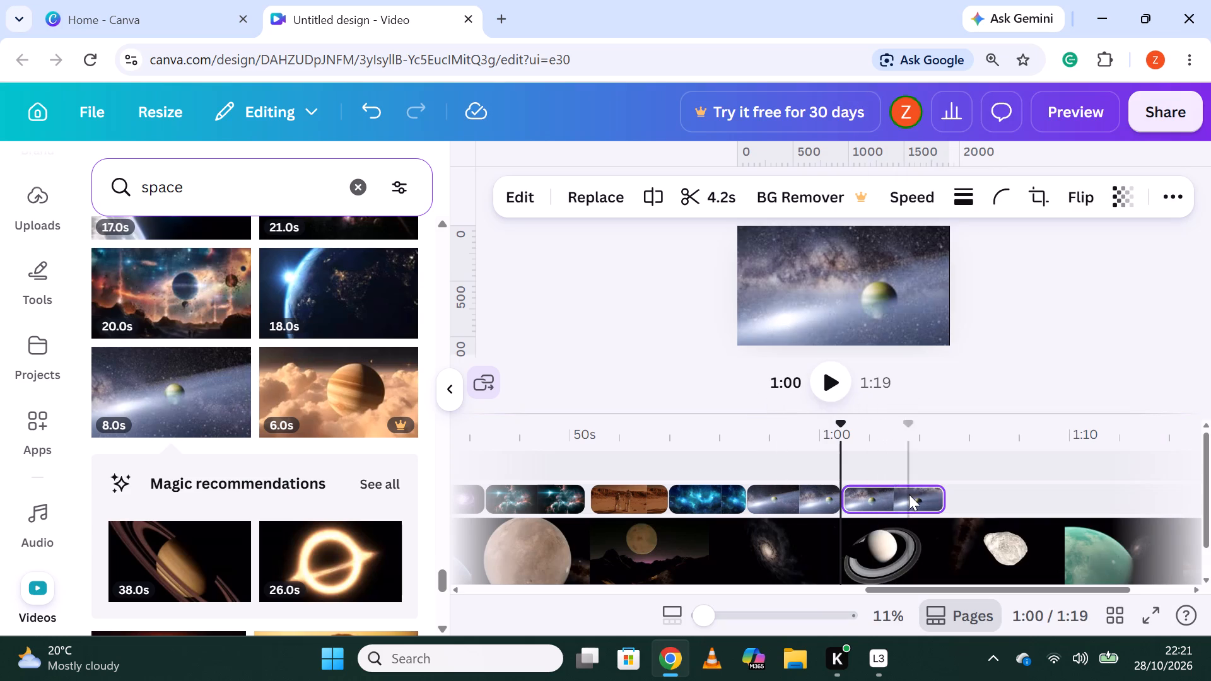
right_click(909, 494)
left_click(968, 249)
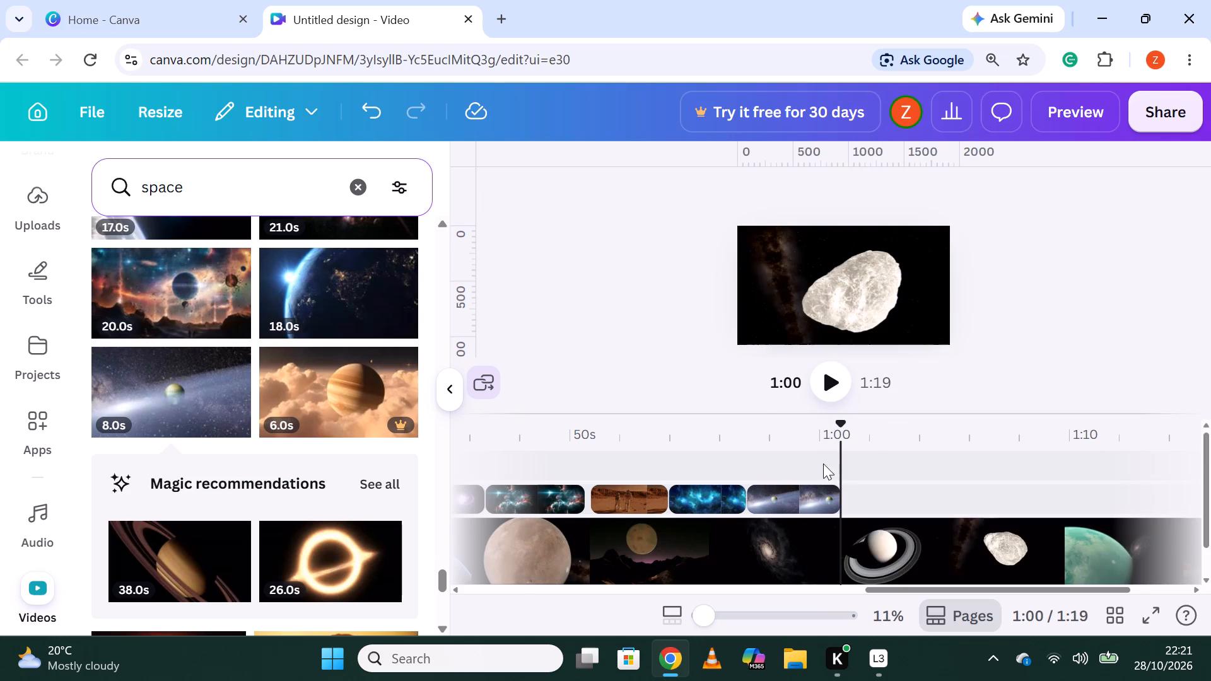
Add the 10.0s blue-and-brown nebula video to the overlay track after the green planet clip.
scroll(307, 503, "down", 3)
left_click_drag(184, 506, 378, 472)
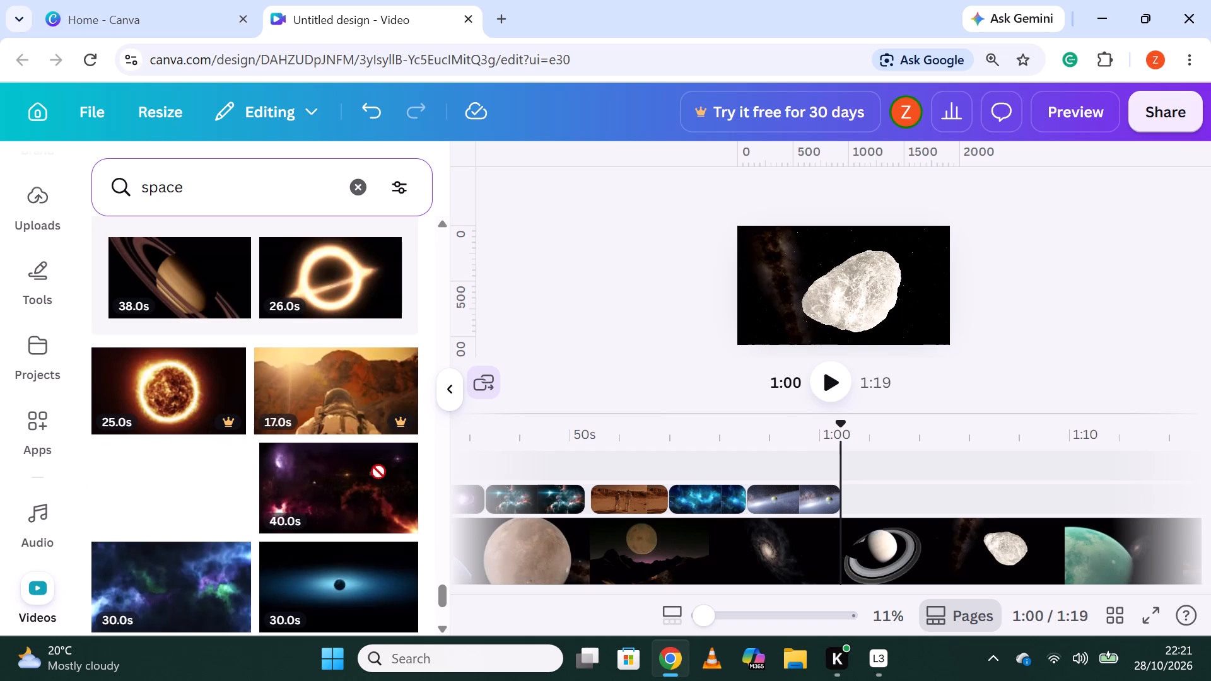
left_click_drag(378, 472, 952, 496)
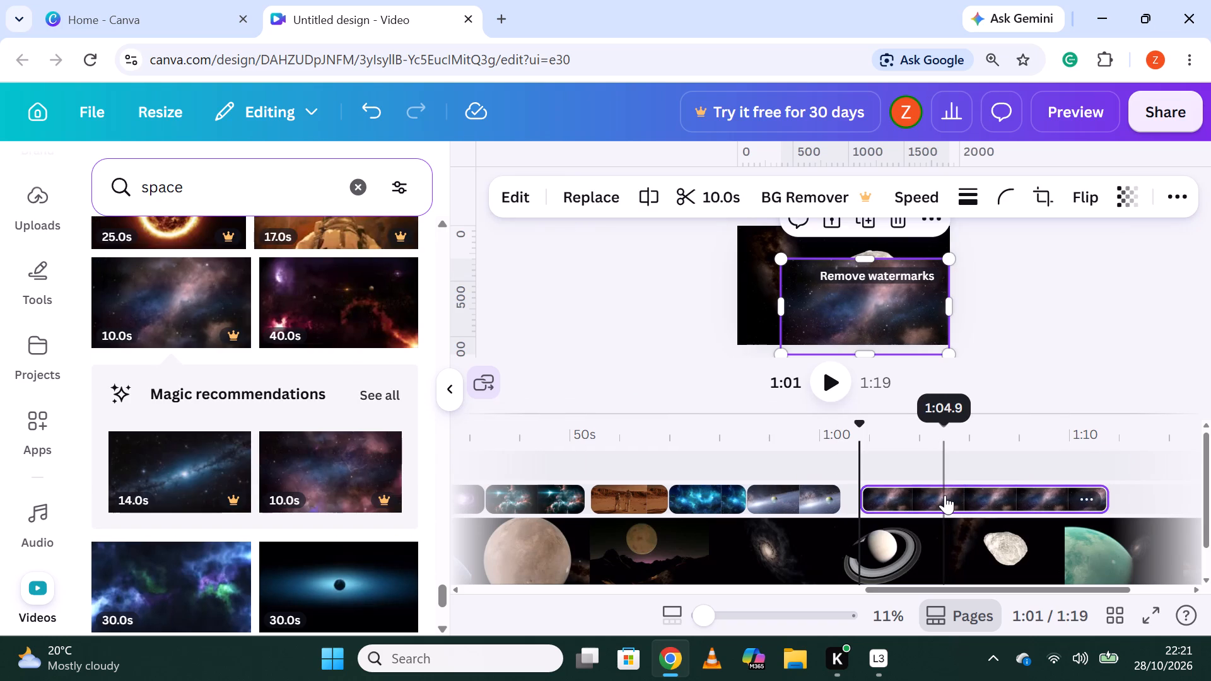
Preview the blue-and-brown nebula overlay and stretch it to cover the whole video frame.
left_click(822, 389)
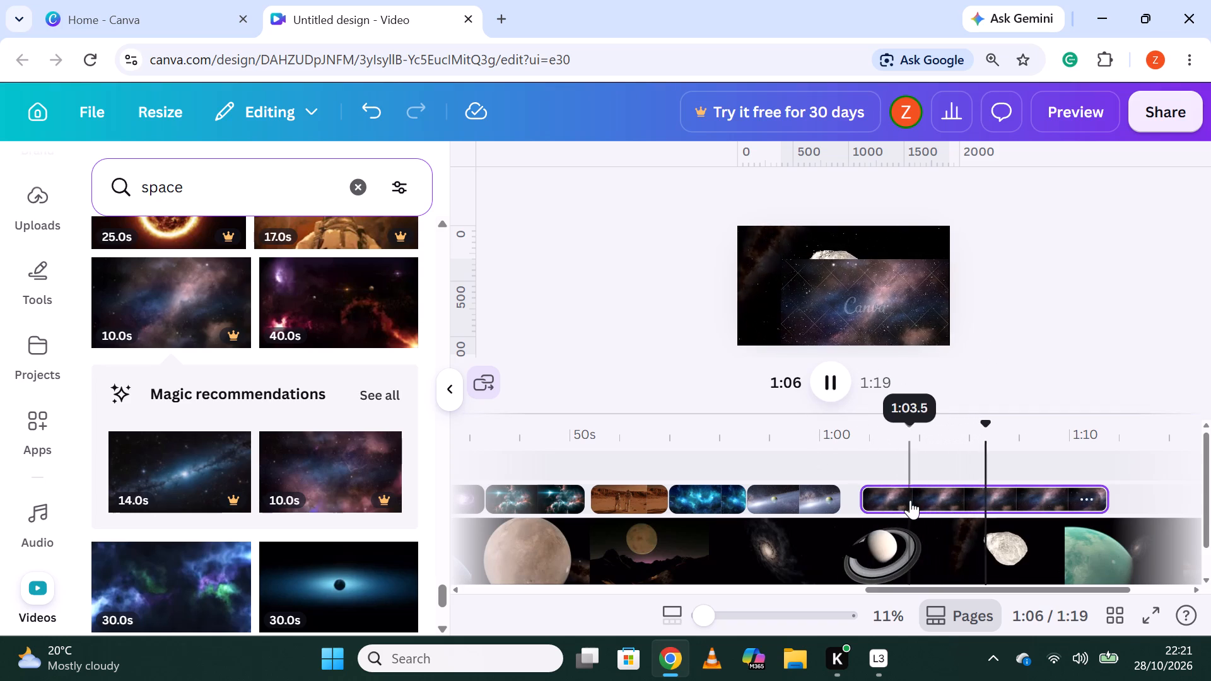
left_click(851, 316)
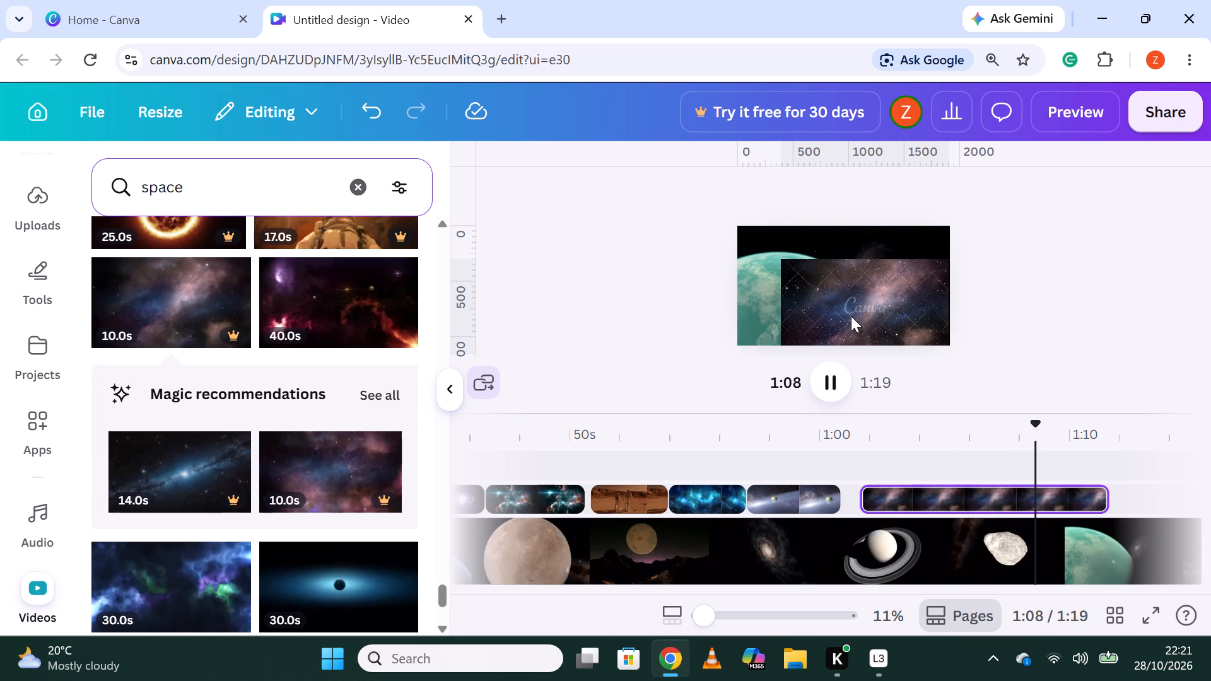
left_click_drag(860, 259, 867, 237)
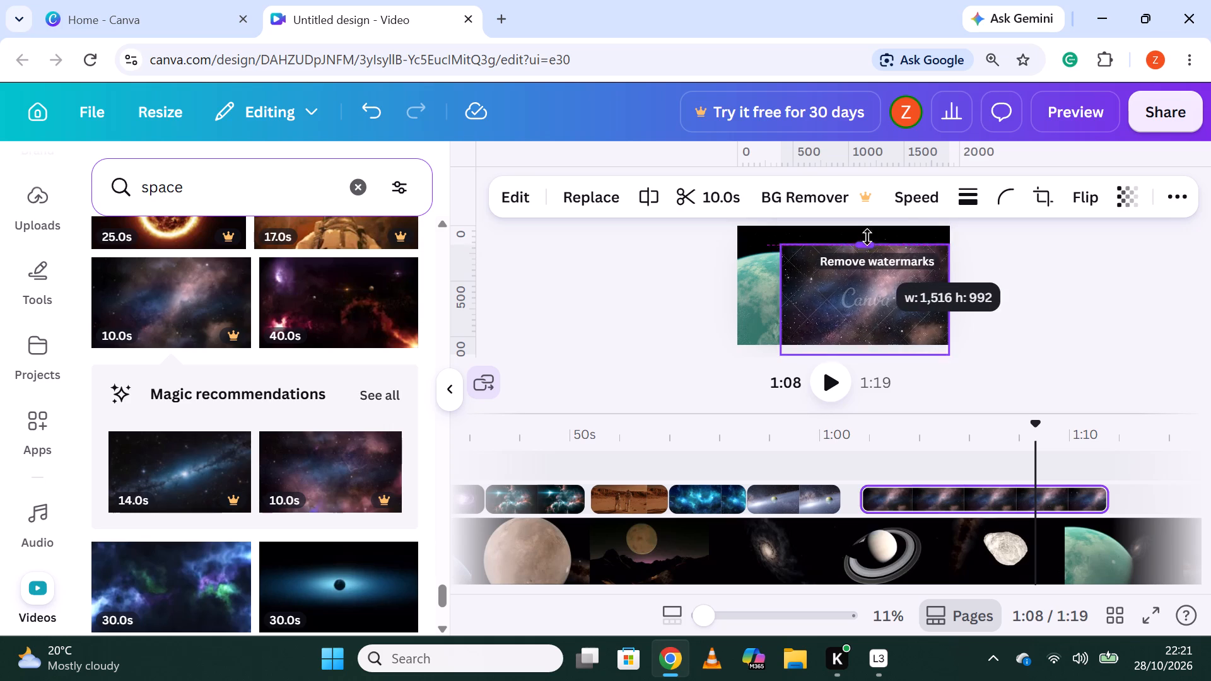
left_click_drag(867, 237, 874, 228)
left_click_drag(780, 292, 735, 288)
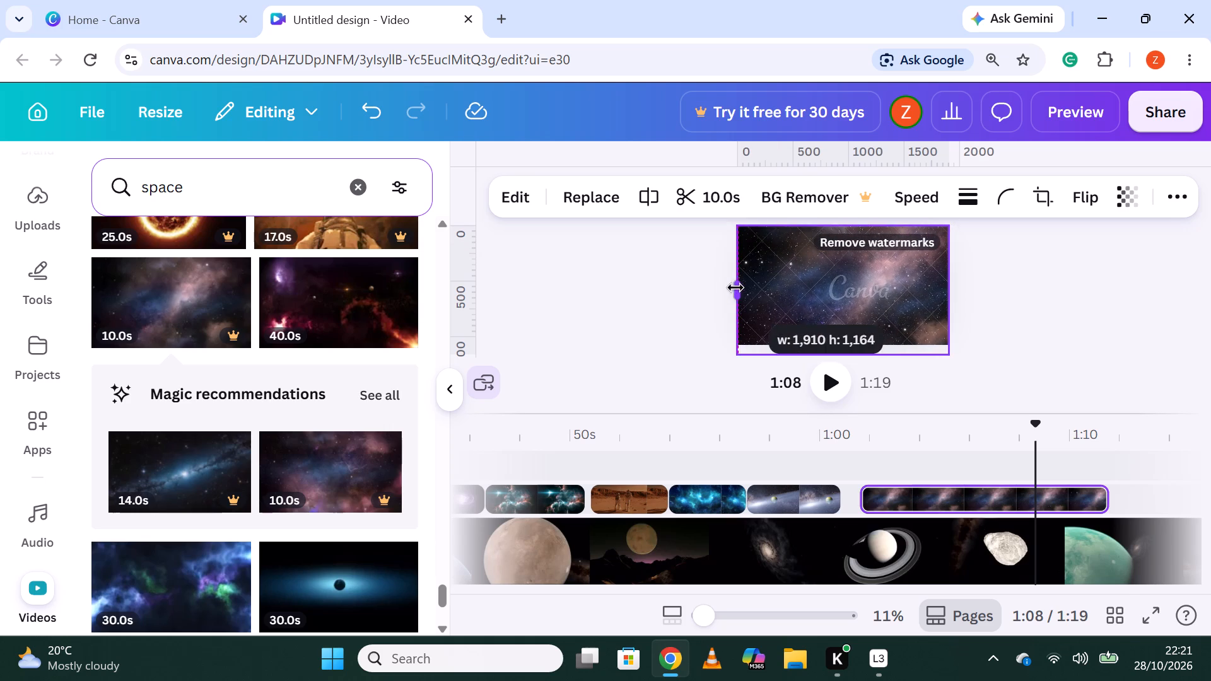
left_click_drag(735, 288, 732, 288)
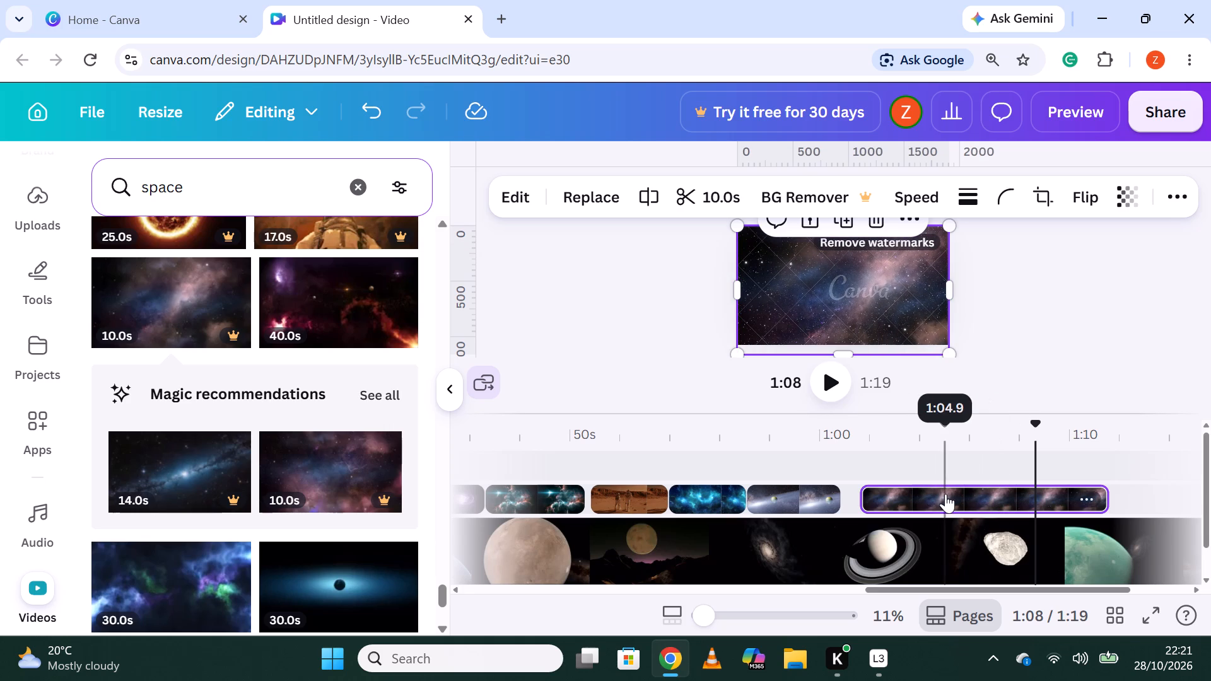
Split the blue-and-brown nebula overlay at about 1:04.9 and delete its second part.
left_click(945, 494)
right_click(944, 494)
left_click(972, 611)
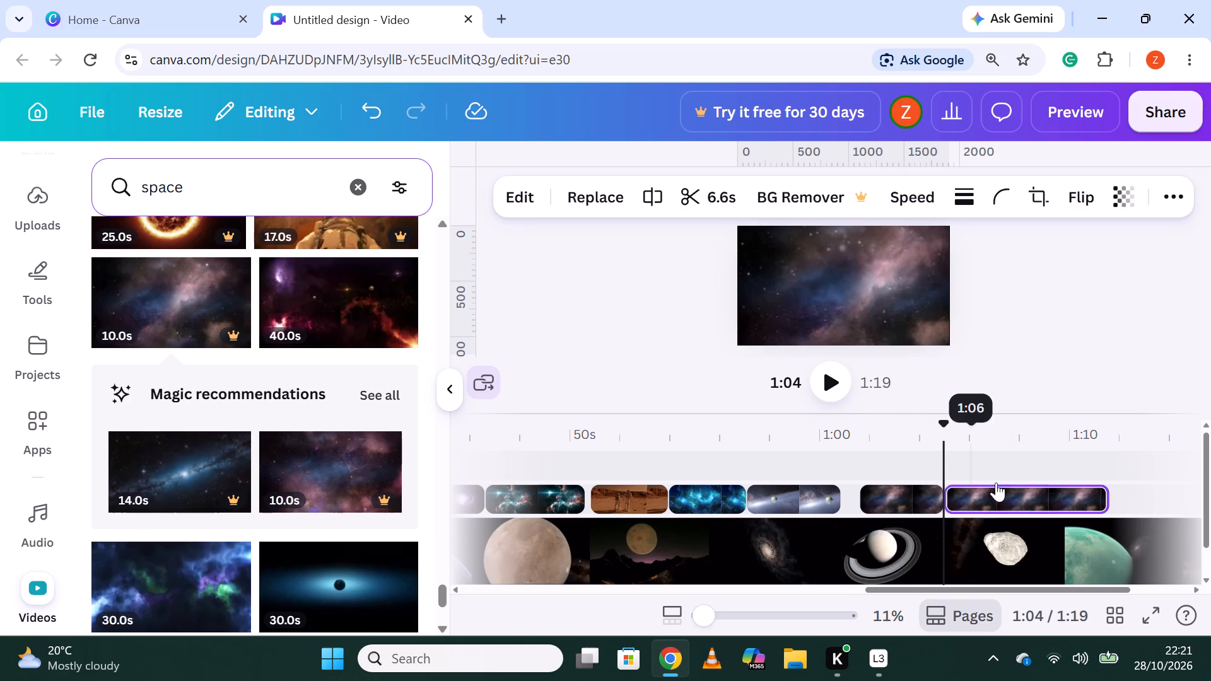
right_click(1010, 504)
left_click(945, 252)
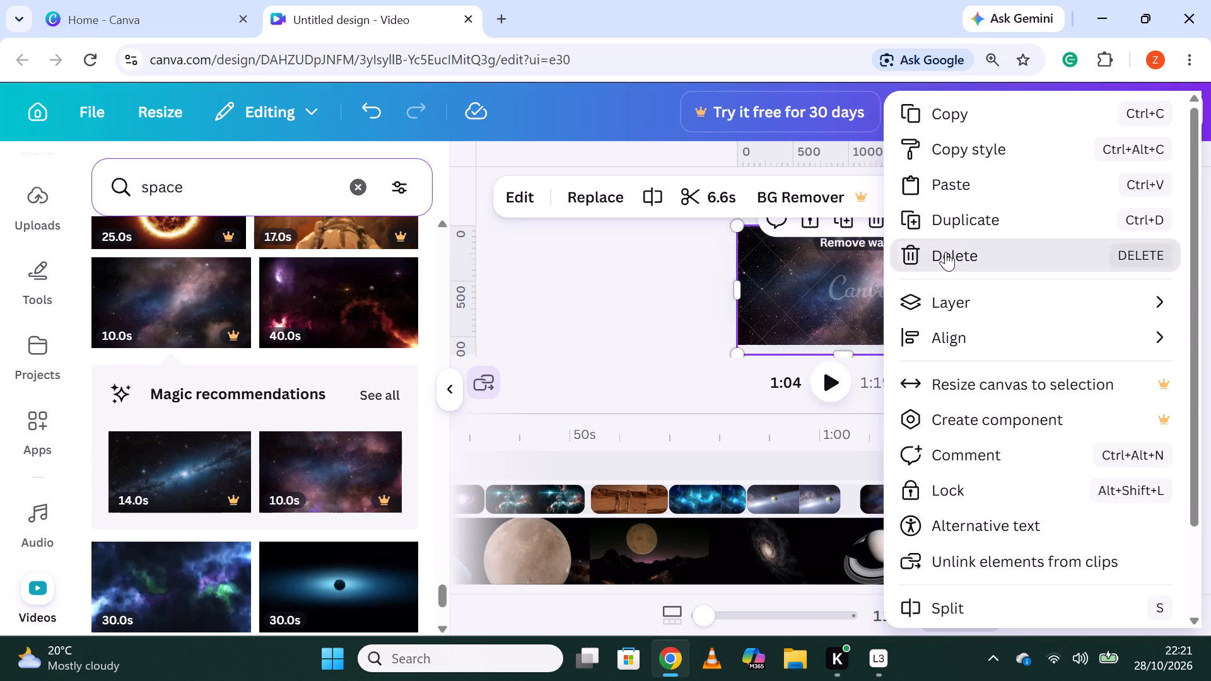
Move the blue-and-brown nebula overlay back along the track so it directly follows the green planet clip.
left_click_drag(903, 499, 885, 499)
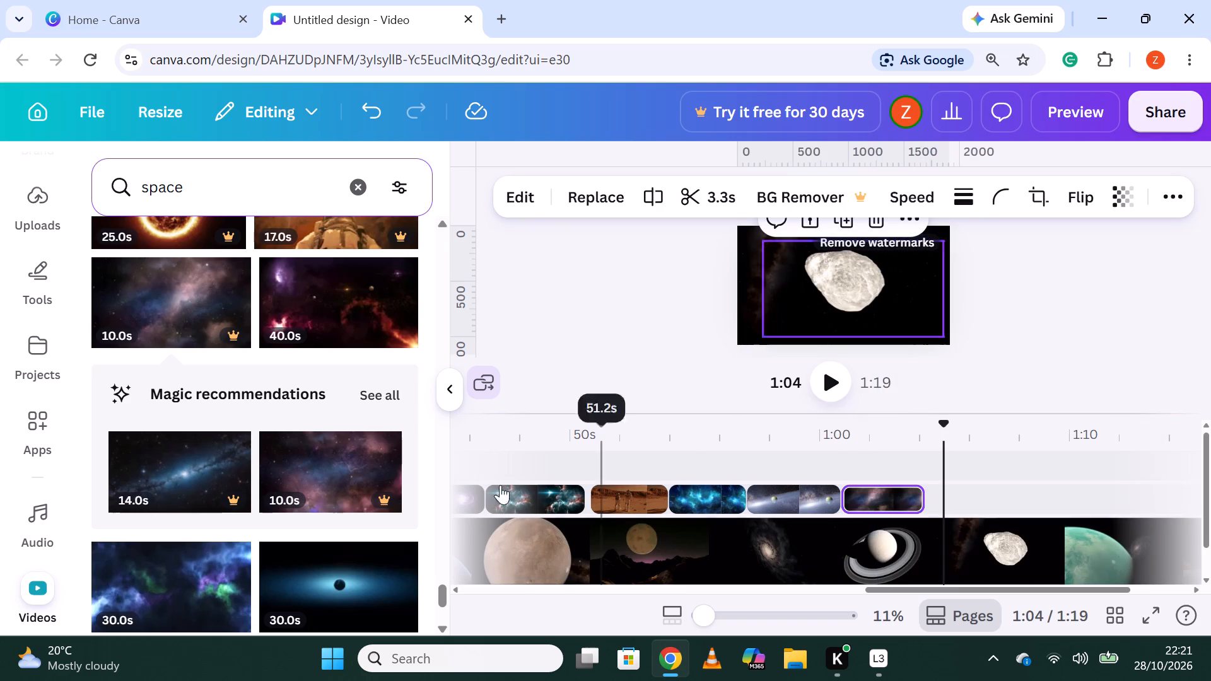
Add the 10.0s video of a glowing red planet to the overlay track, just after the blue-and-brown nebula clip.
scroll(339, 504, "down", 3)
scroll(328, 503, "up", 1)
scroll(322, 503, "down", 2)
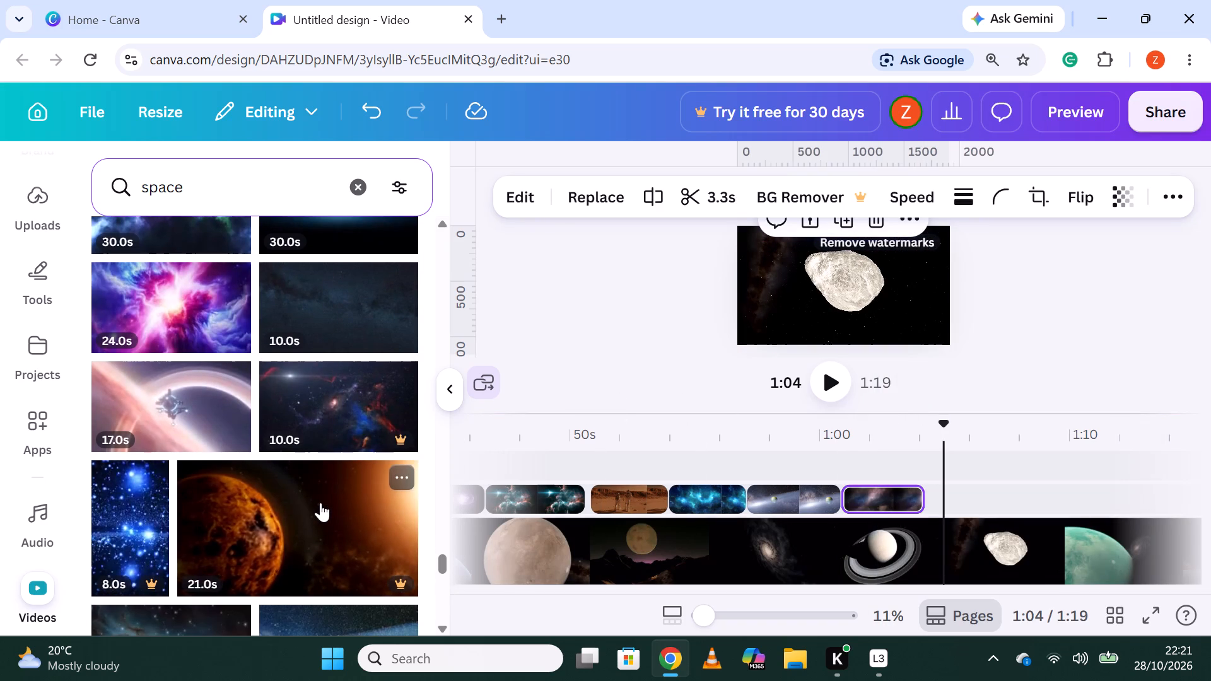
scroll(320, 503, "down", 3)
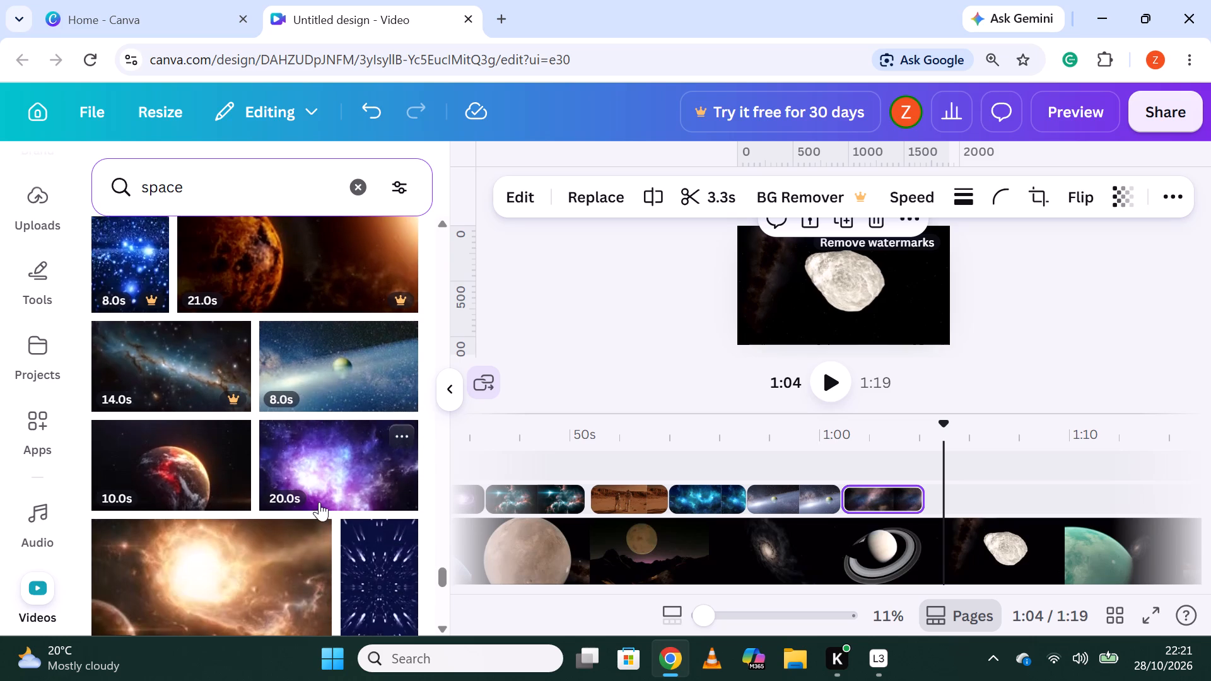
left_click_drag(171, 472, 1007, 486)
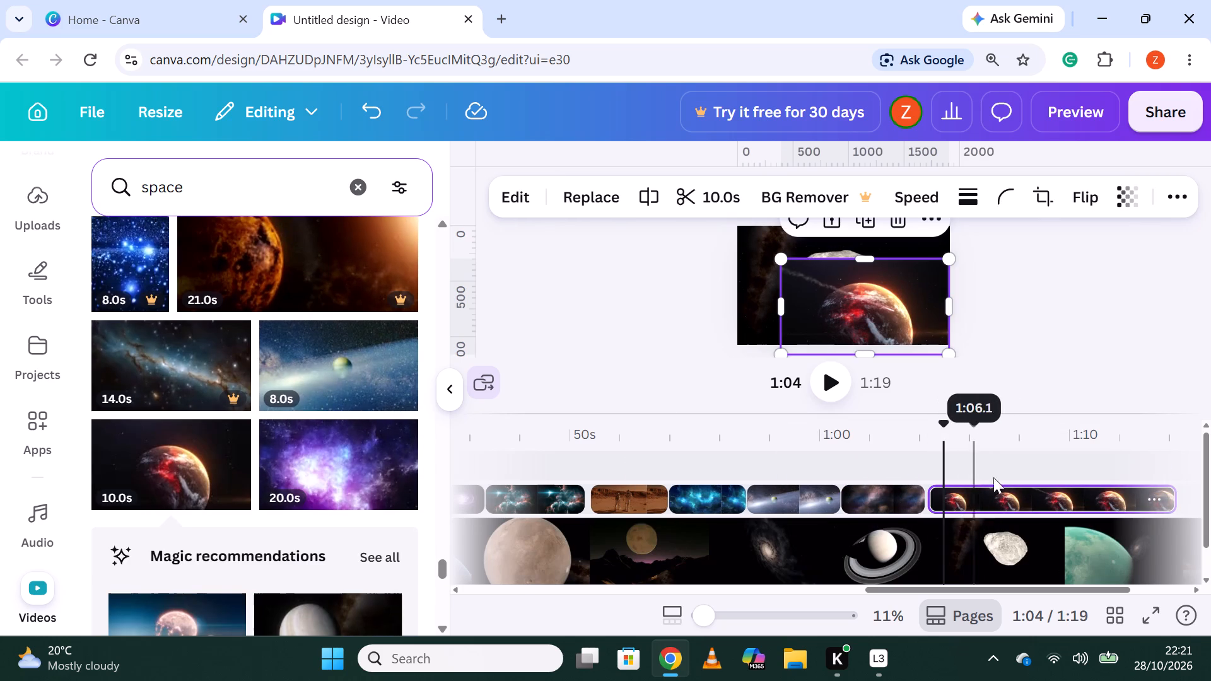
Split the glowing red planet overlay at about 1:07.2 and delete its second part.
left_click(1003, 494)
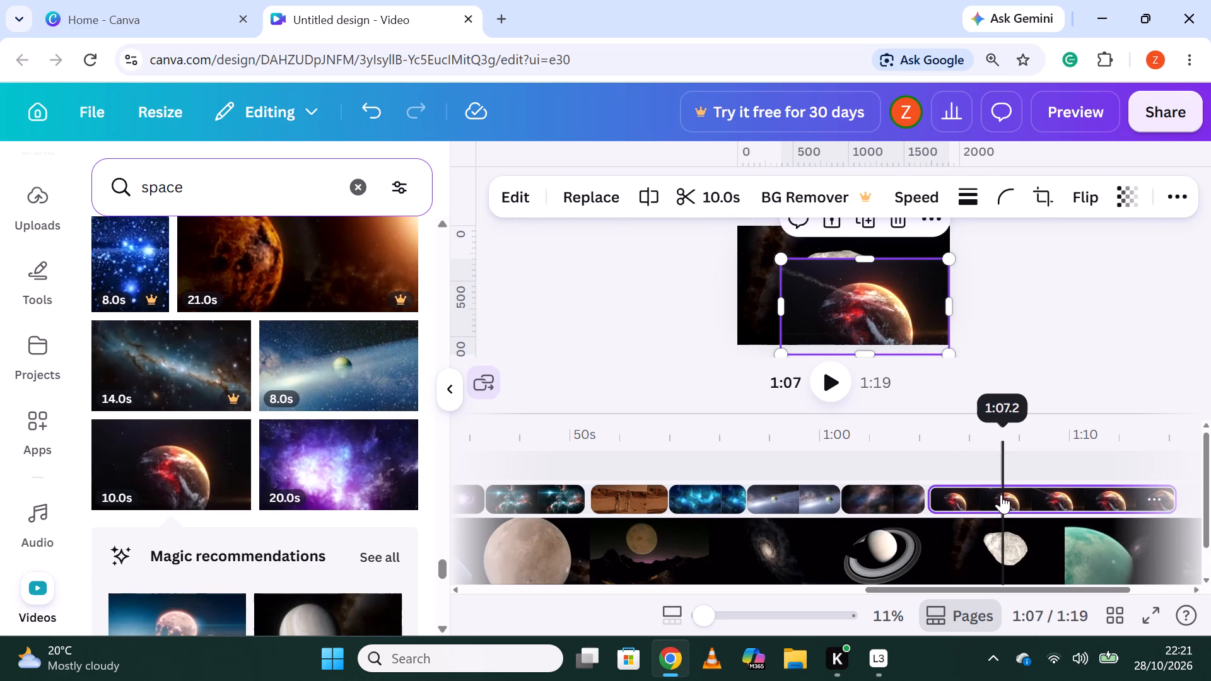
right_click(1001, 494)
left_click(988, 608)
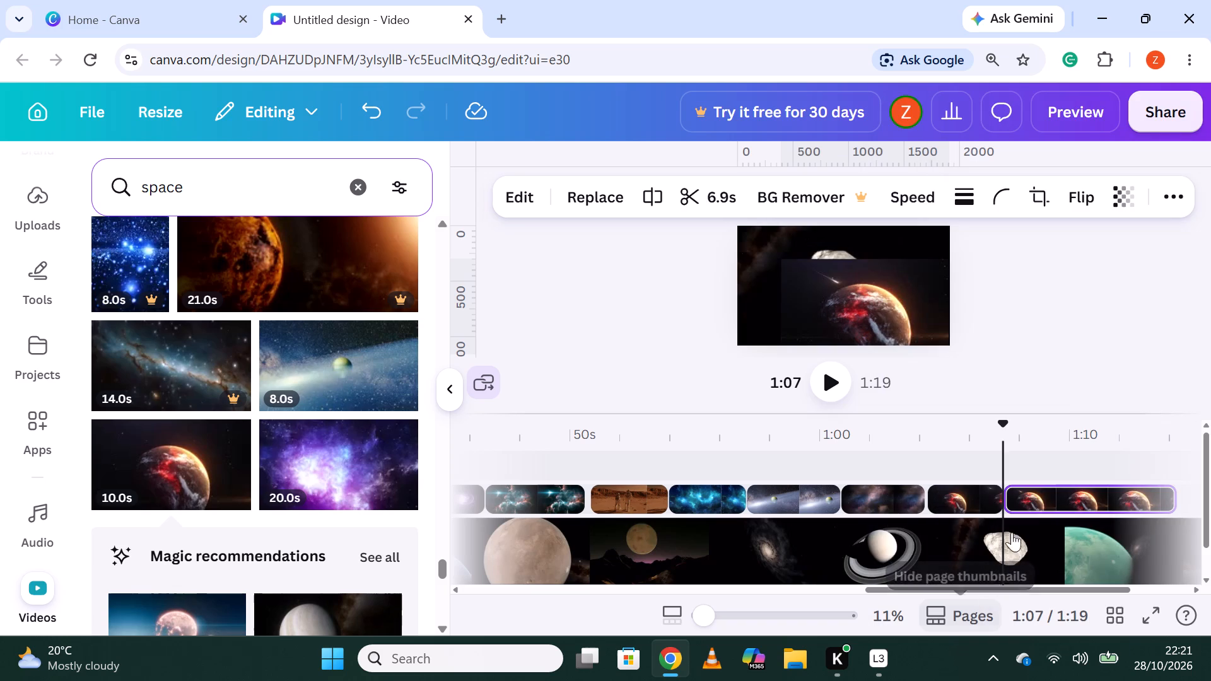
right_click(1048, 498)
left_click(1029, 250)
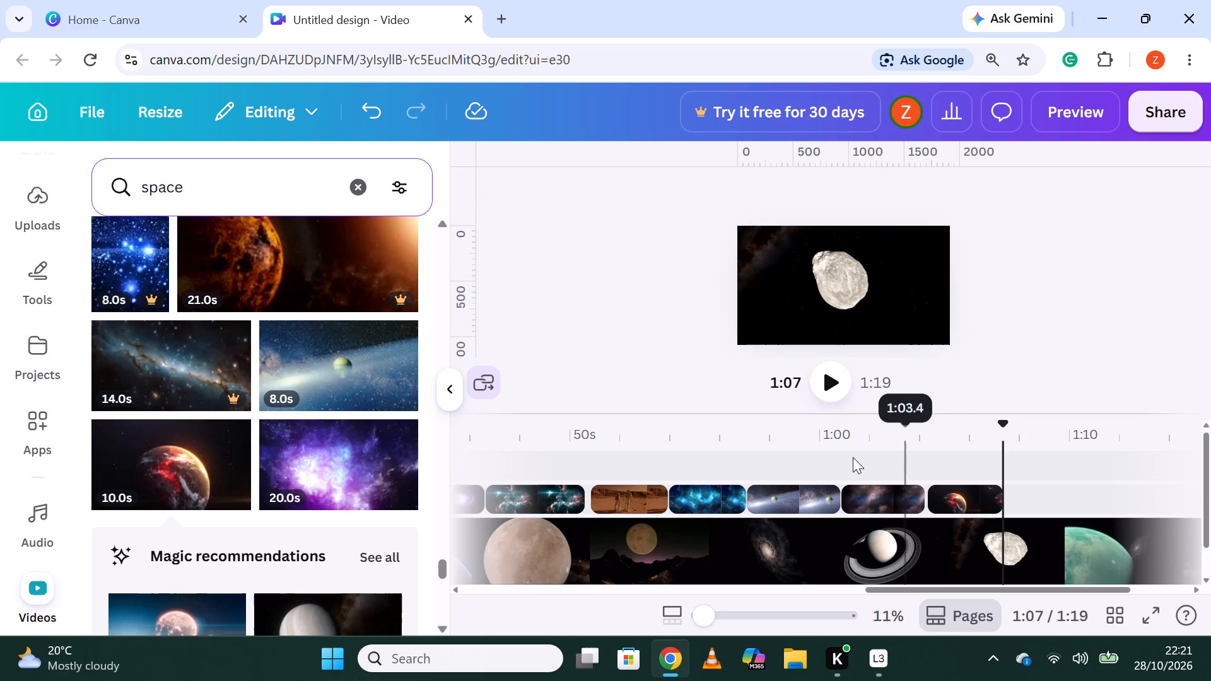
Add the 16.0s video of the sun rising over Earth to the overlay track, just after the glowing red planet clip.
scroll(381, 303, "down", 1)
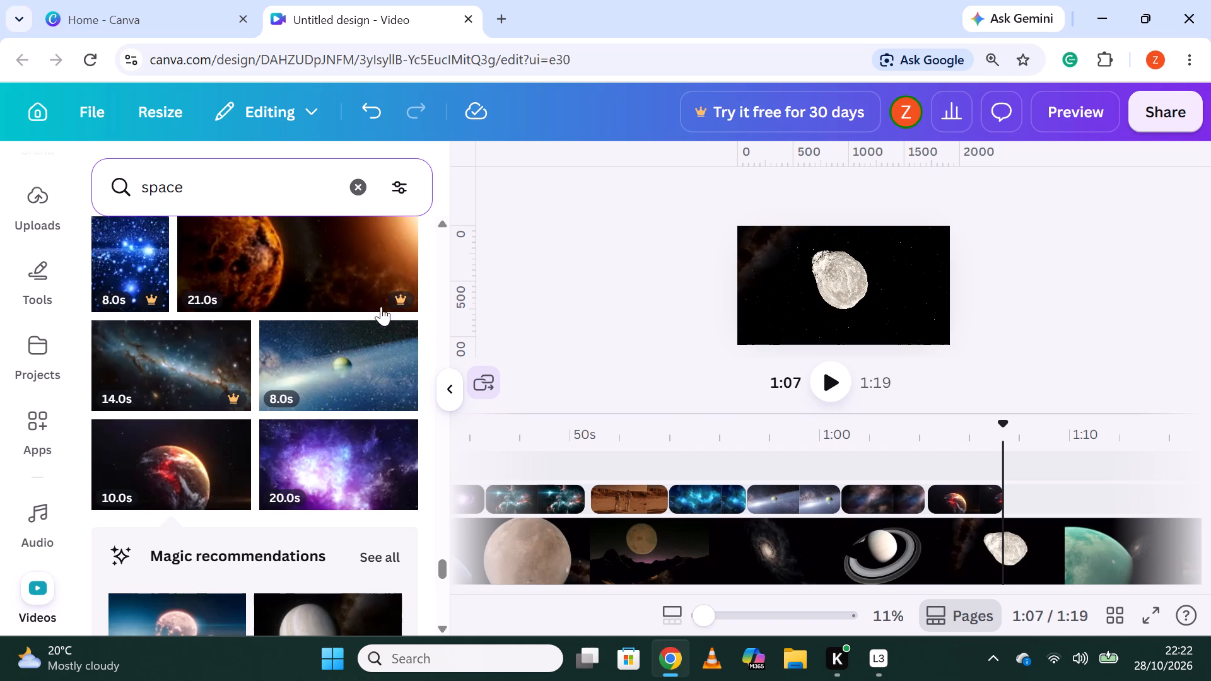
scroll(343, 361, "down", 3)
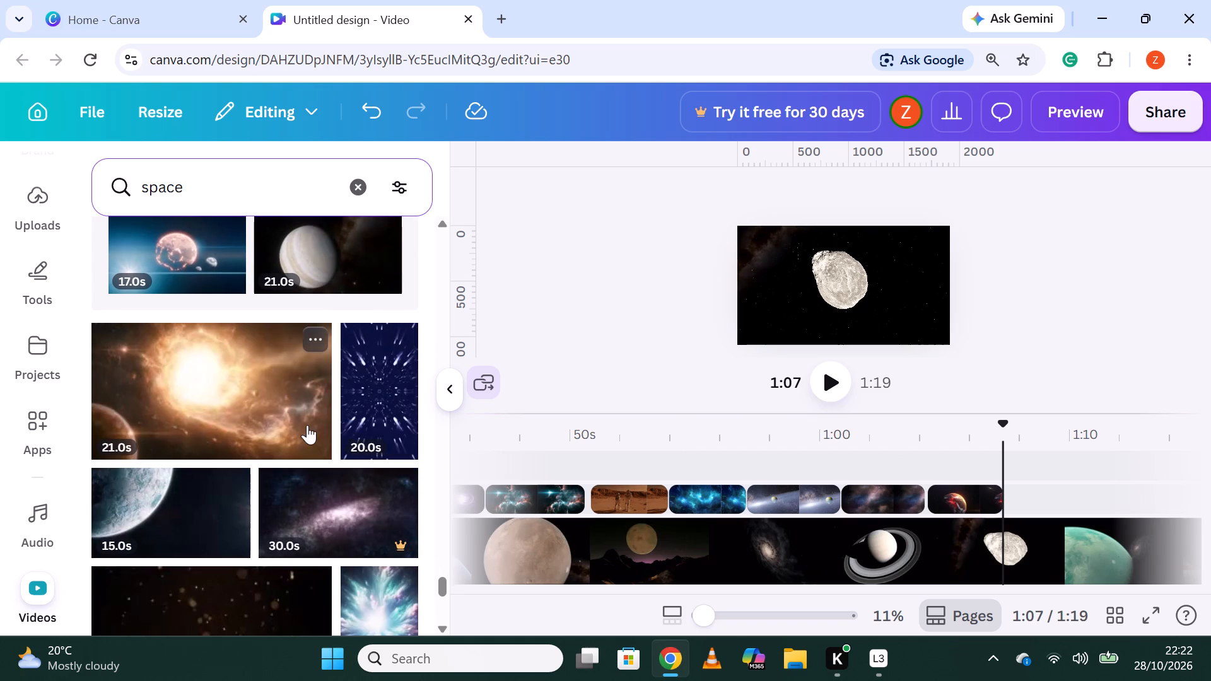
scroll(308, 425, "down", 3)
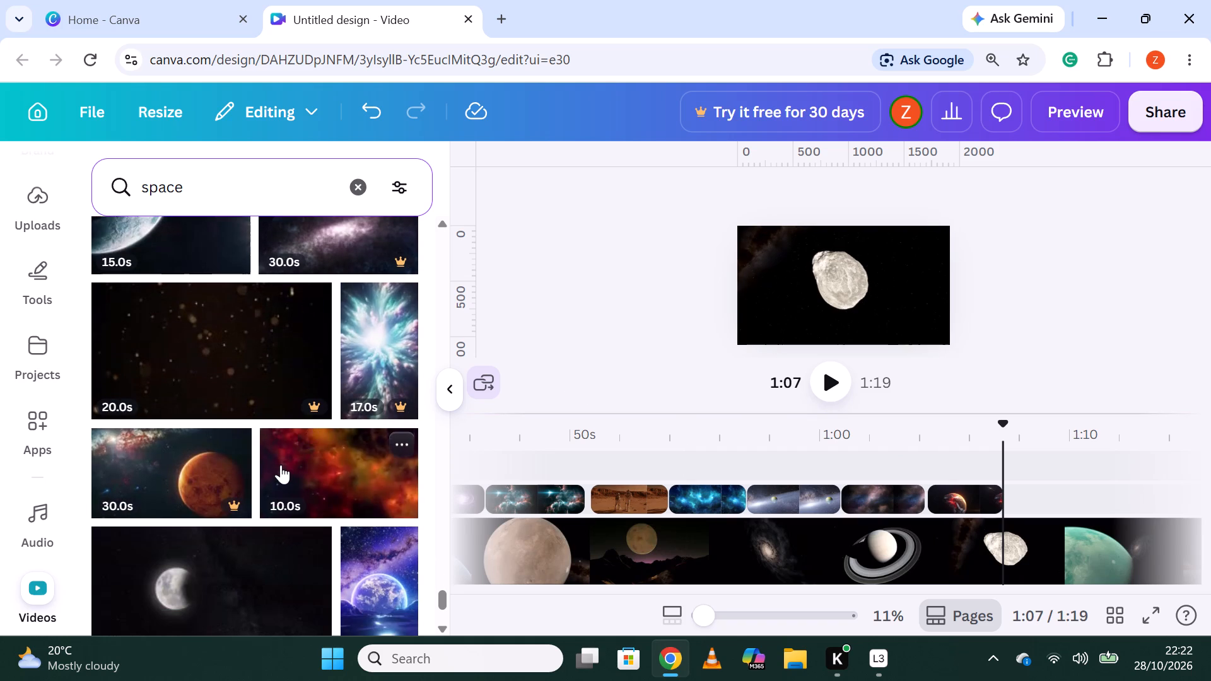
scroll(279, 463, "down", 1)
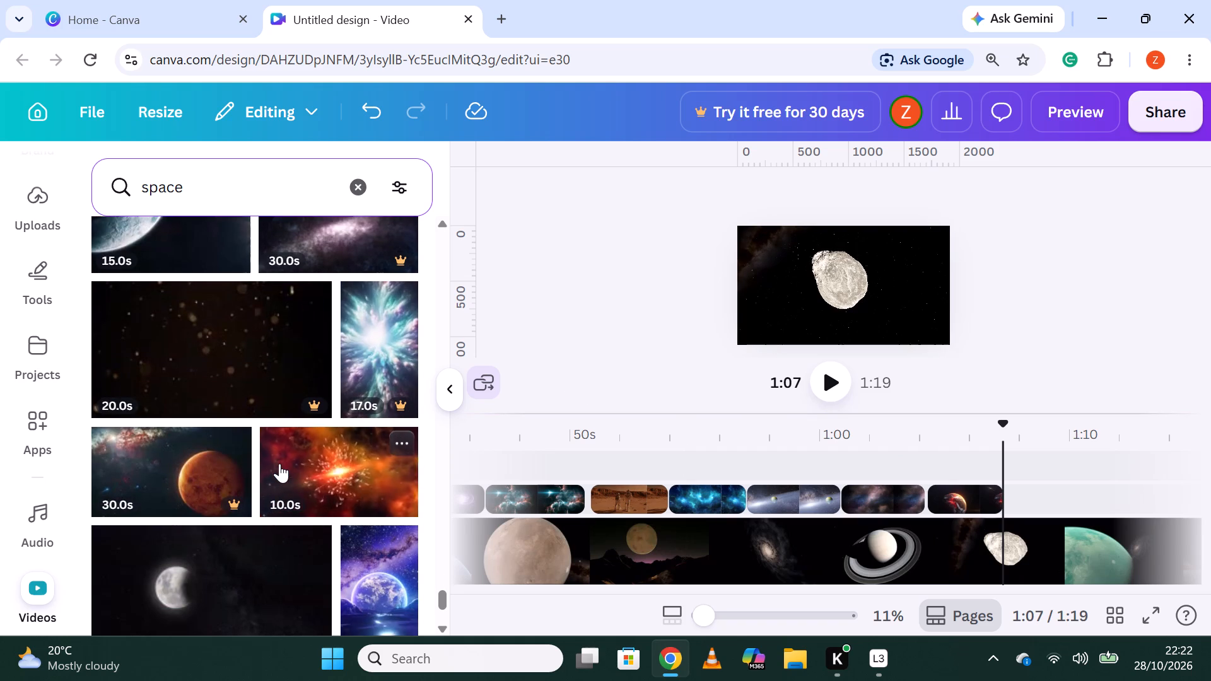
scroll(279, 463, "down", 1)
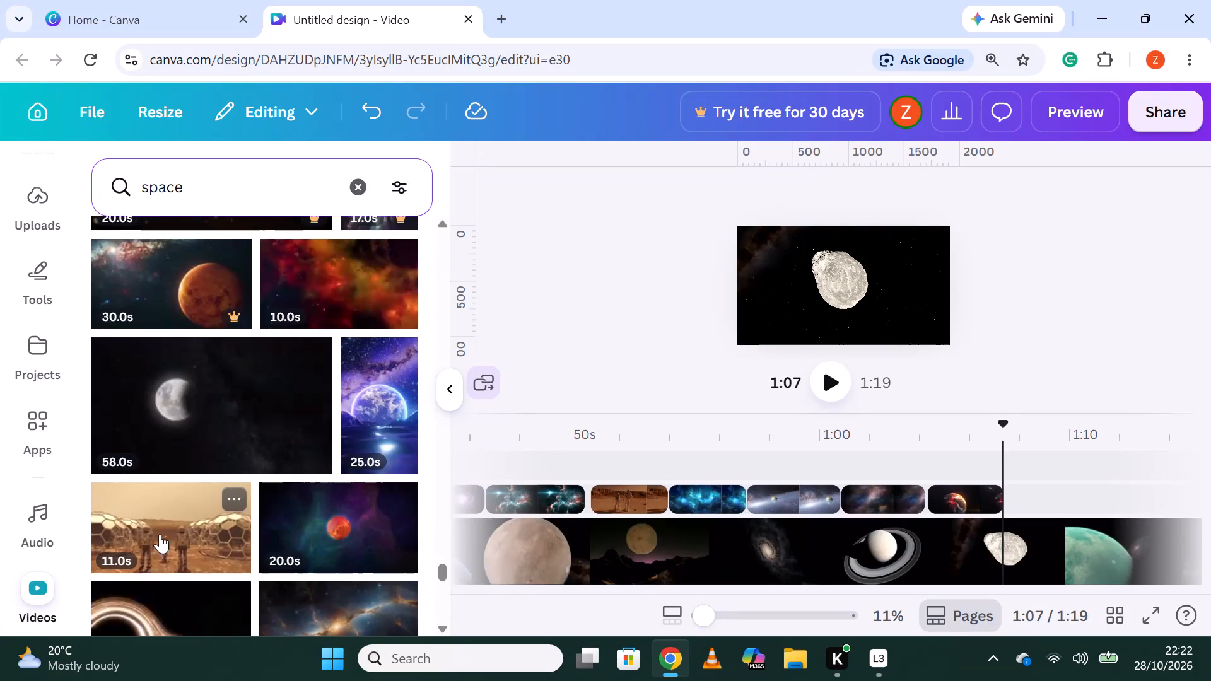
scroll(160, 534, "down", 3)
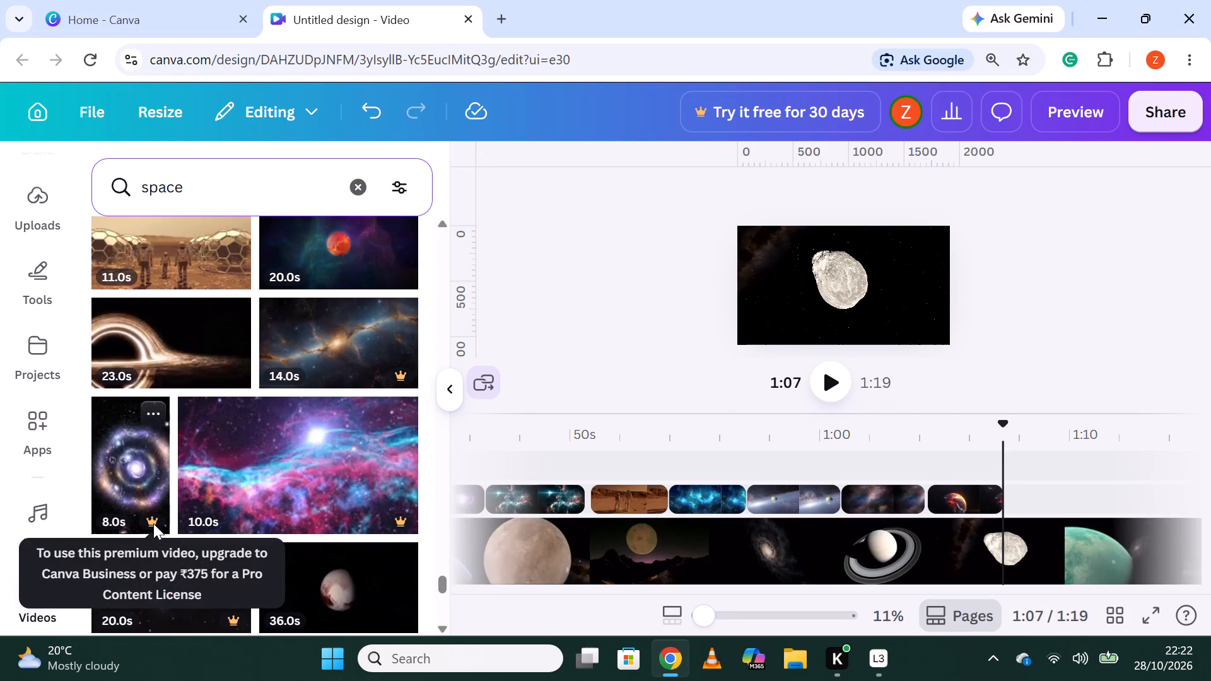
scroll(153, 523, "down", 2)
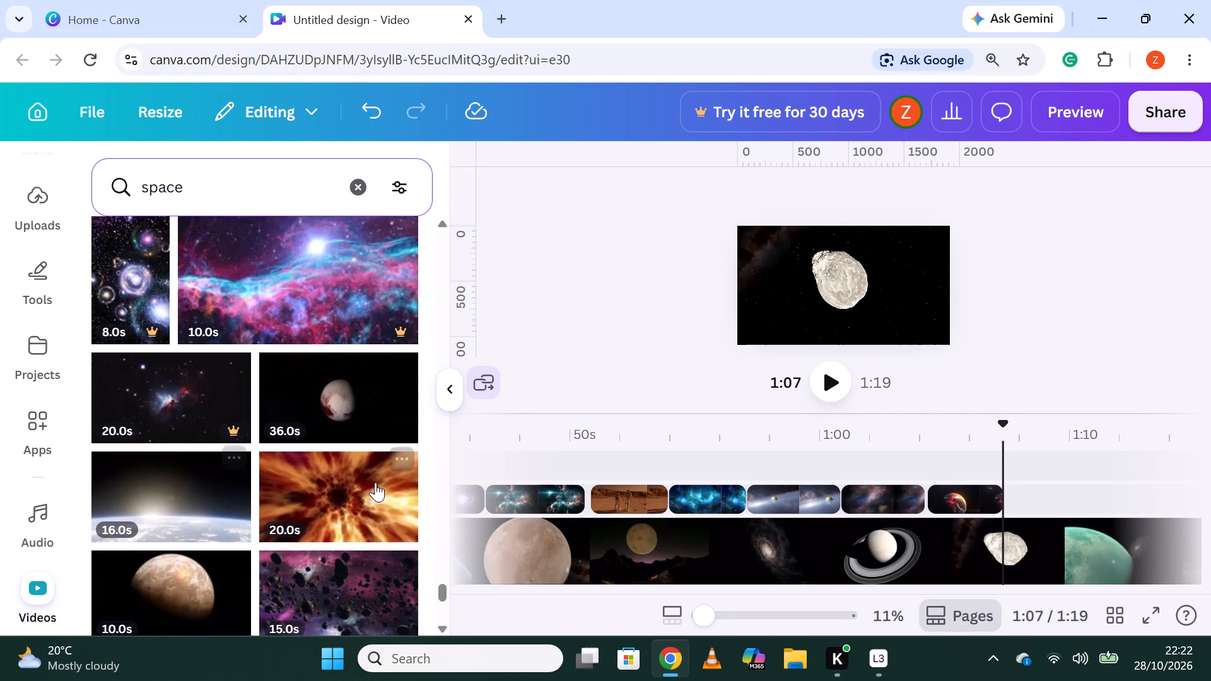
scroll(352, 472, "down", 1)
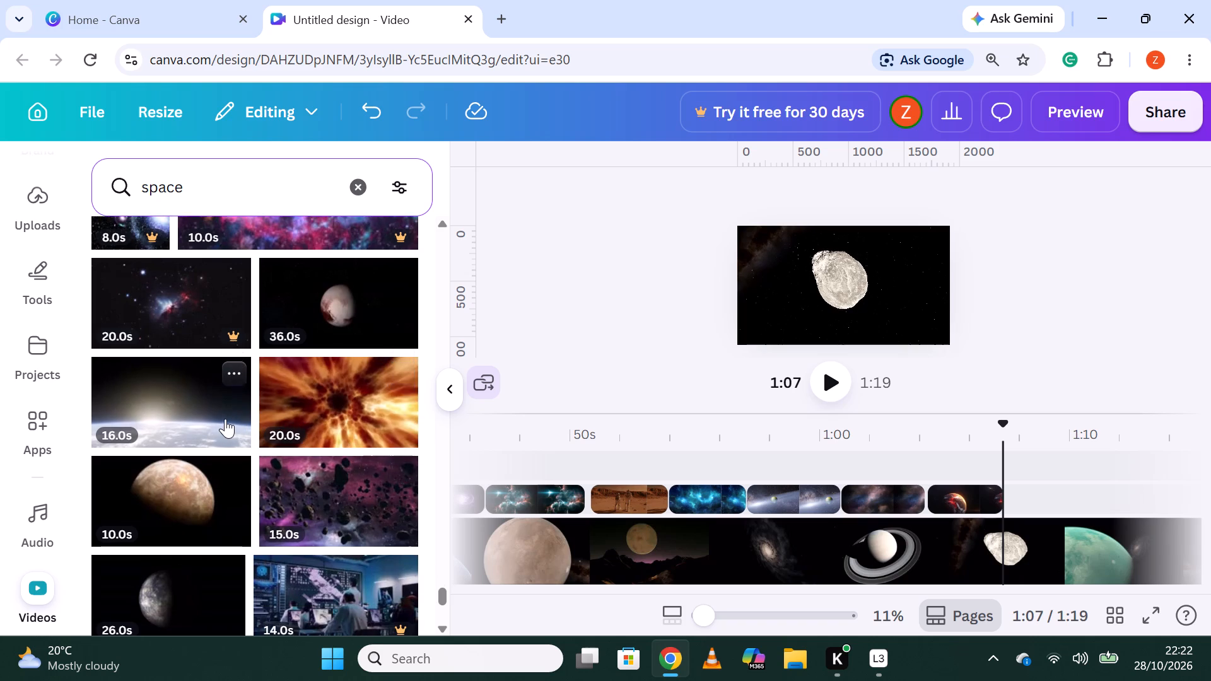
left_click_drag(223, 418, 1128, 499)
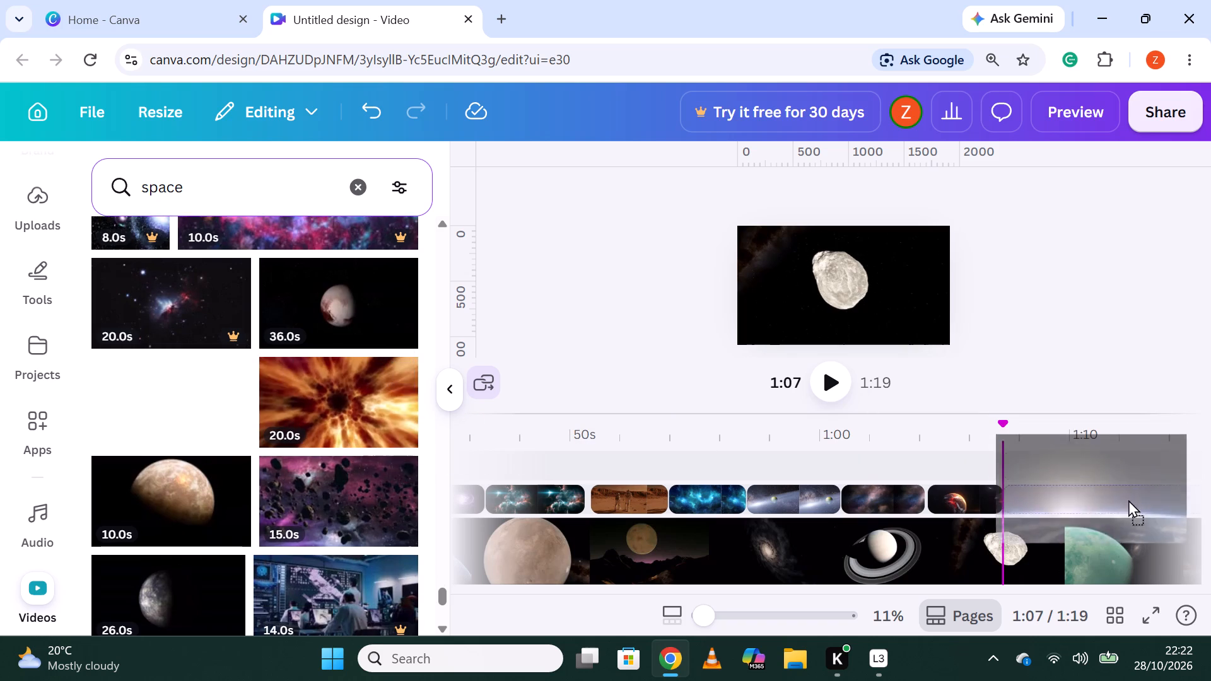
left_click_drag(1128, 499, 1143, 499)
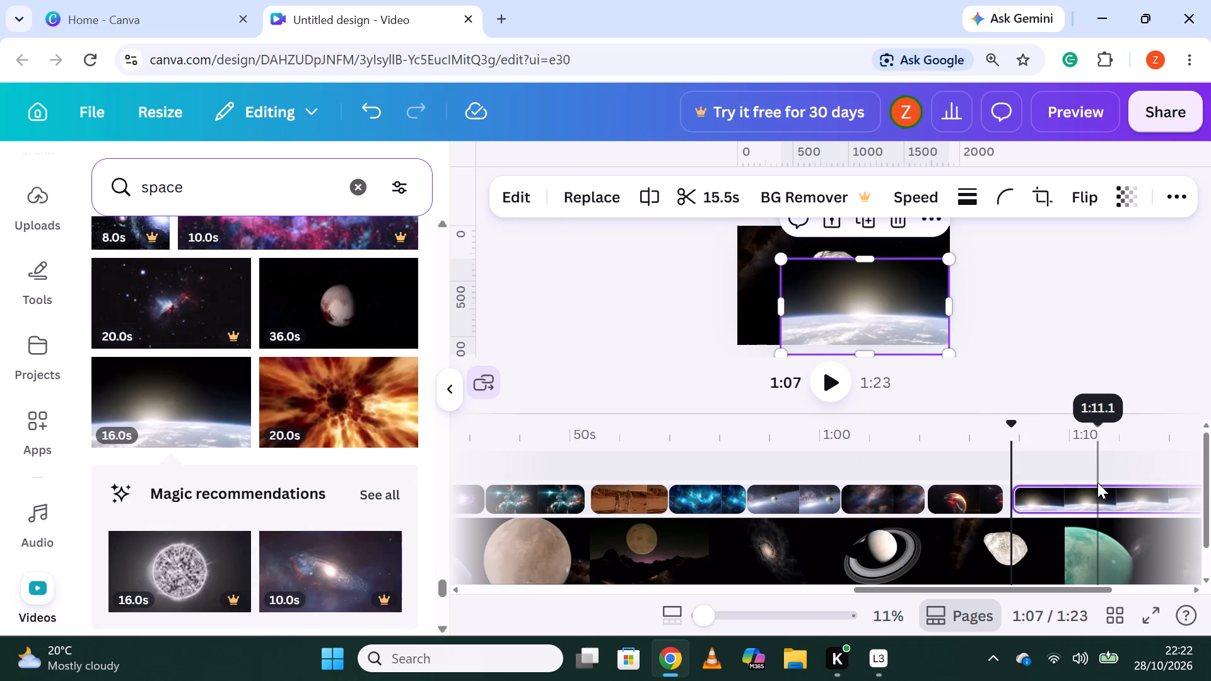
Split the Earth sunrise overlay at about 1:11.1 and delete its second part.
left_click(1096, 496)
right_click(1096, 496)
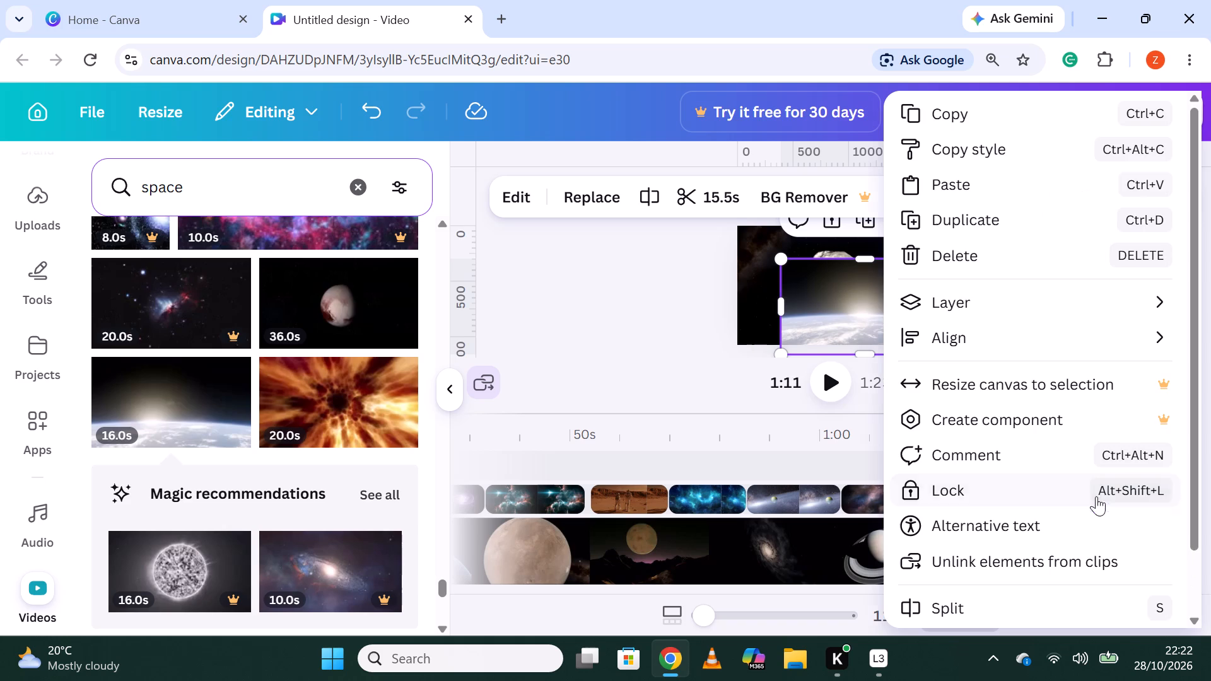
left_click(1063, 595)
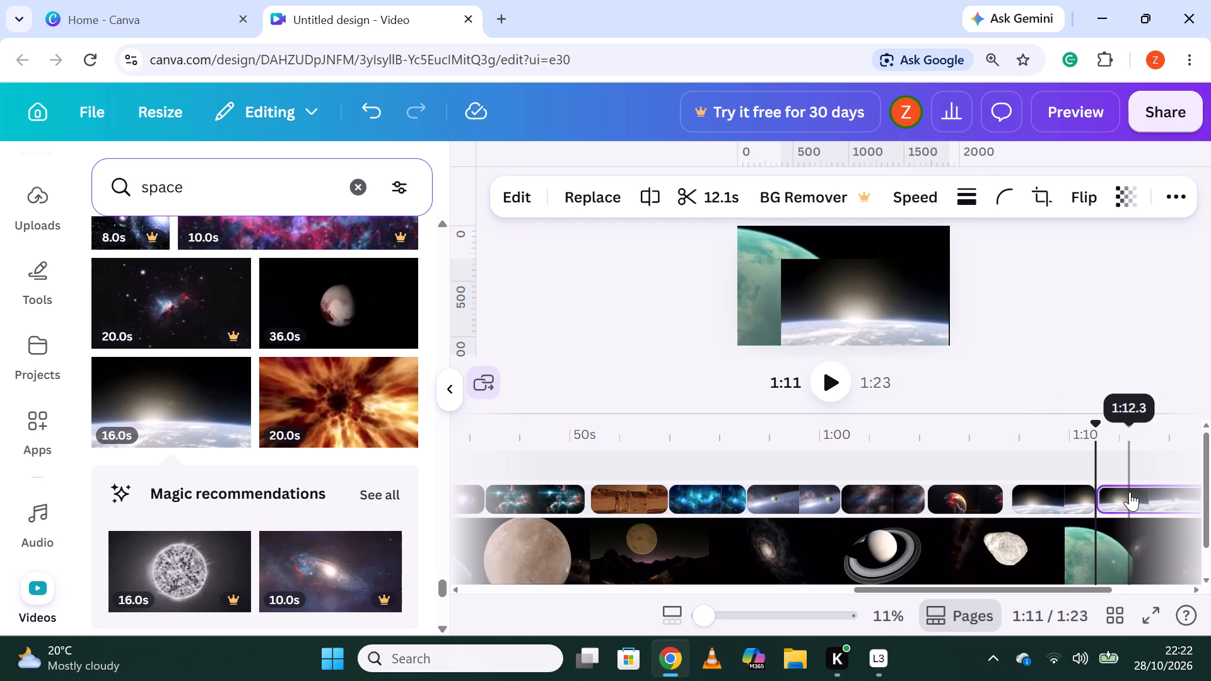
right_click(1129, 492)
left_click(977, 252)
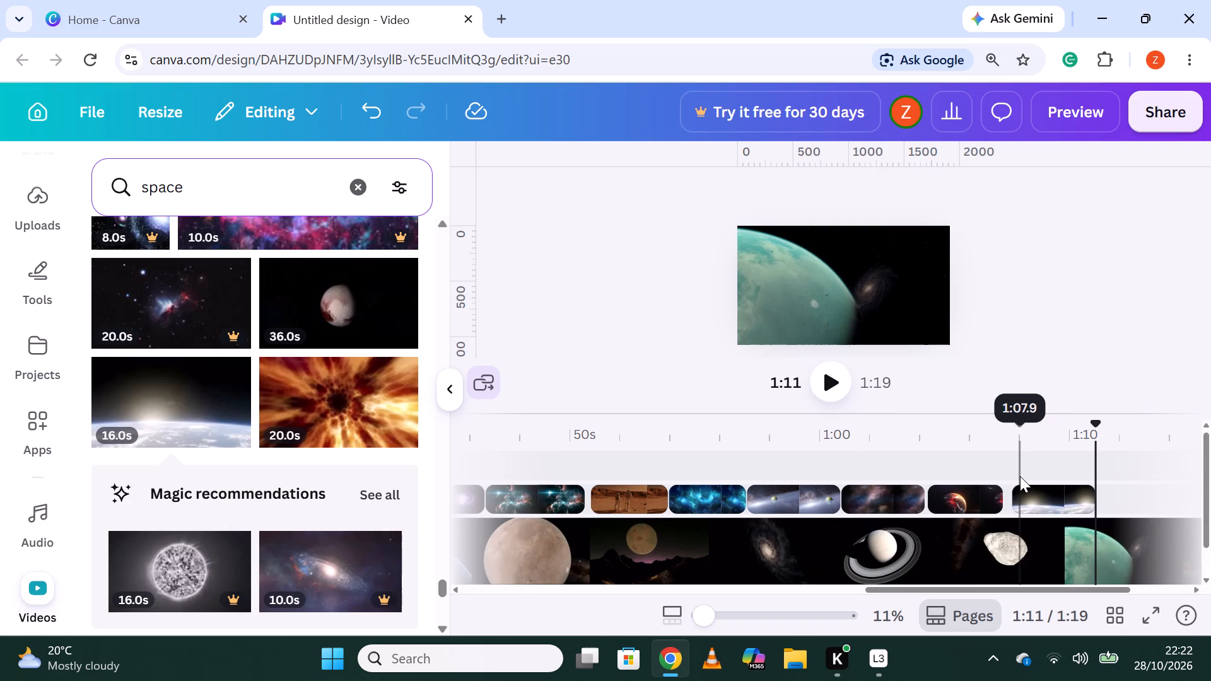
Add the 26.0s video of a half-lit grey moon on a second overlay track above the existing overlay clips.
scroll(183, 428, "down", 2)
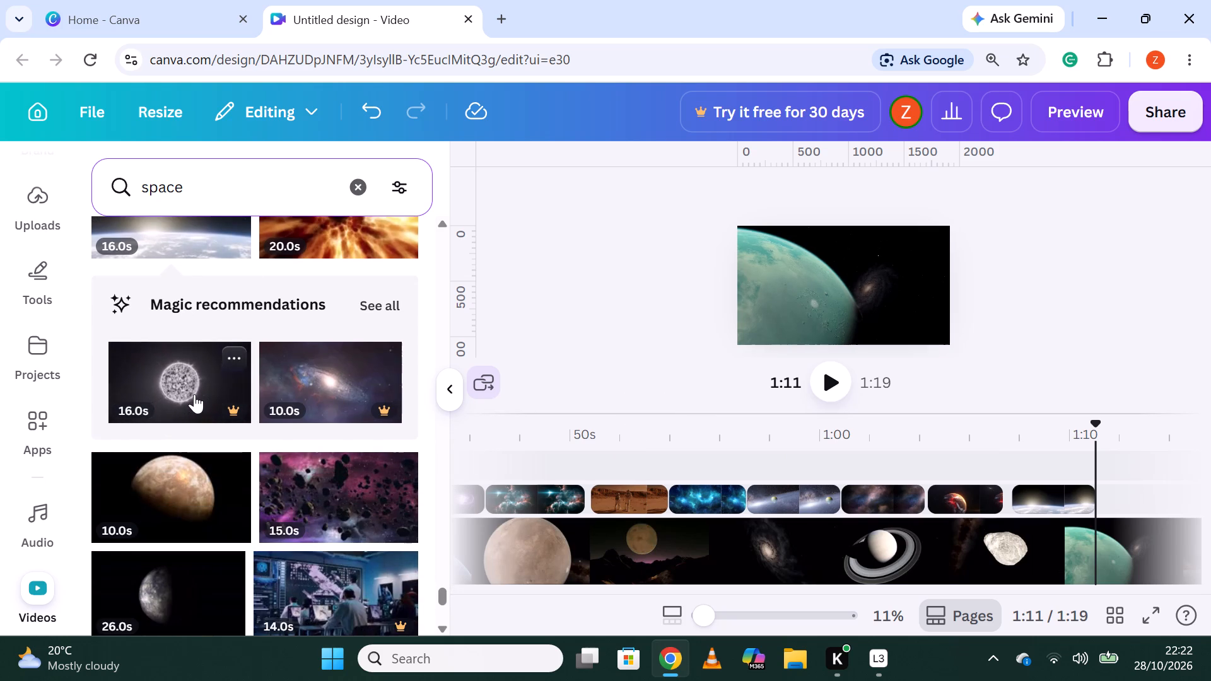
scroll(194, 394, "down", 1)
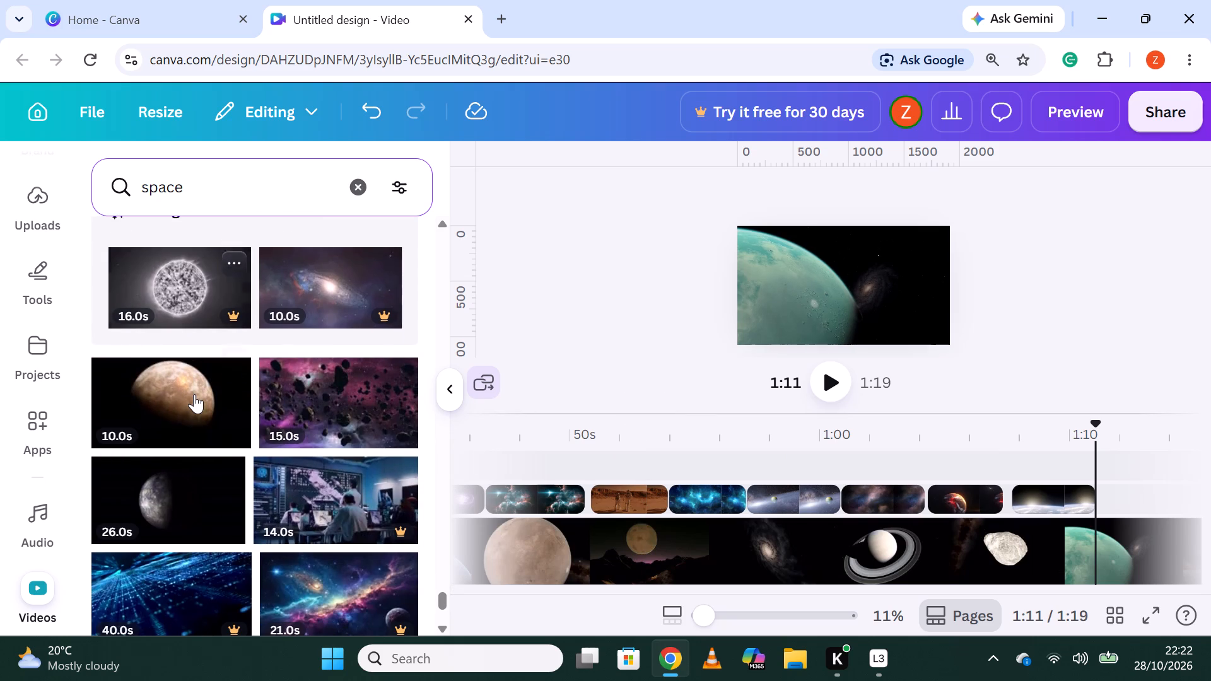
scroll(194, 394, "down", 1)
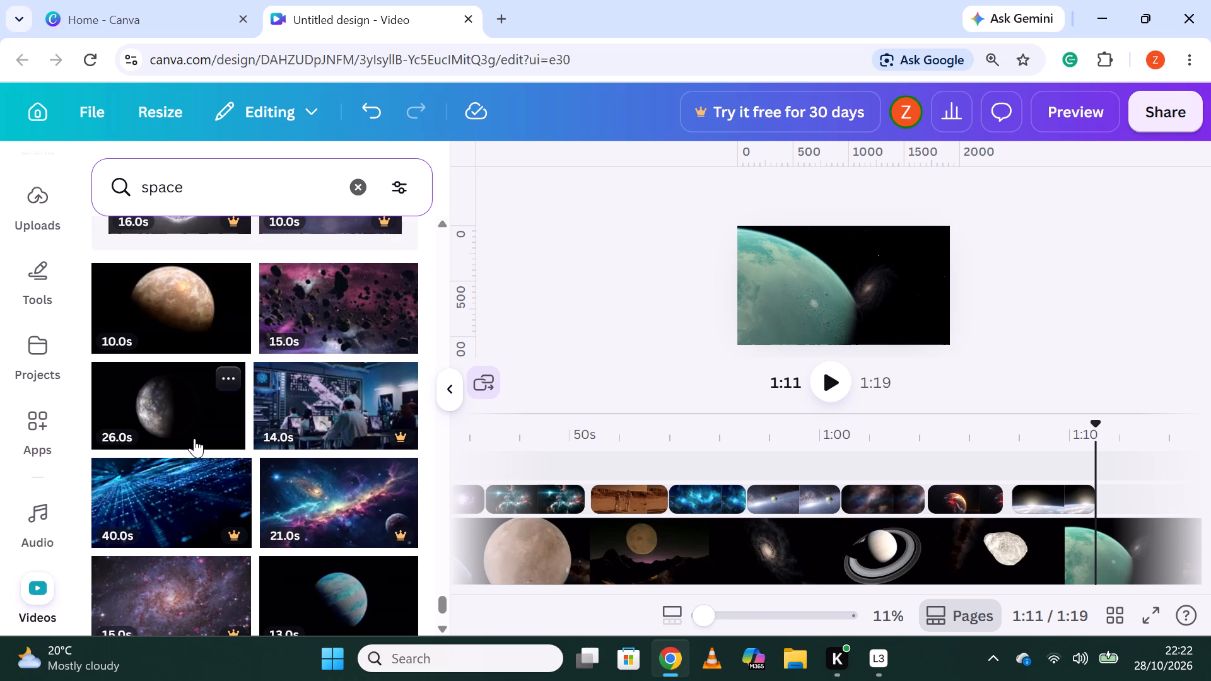
left_click_drag(194, 438, 419, 476)
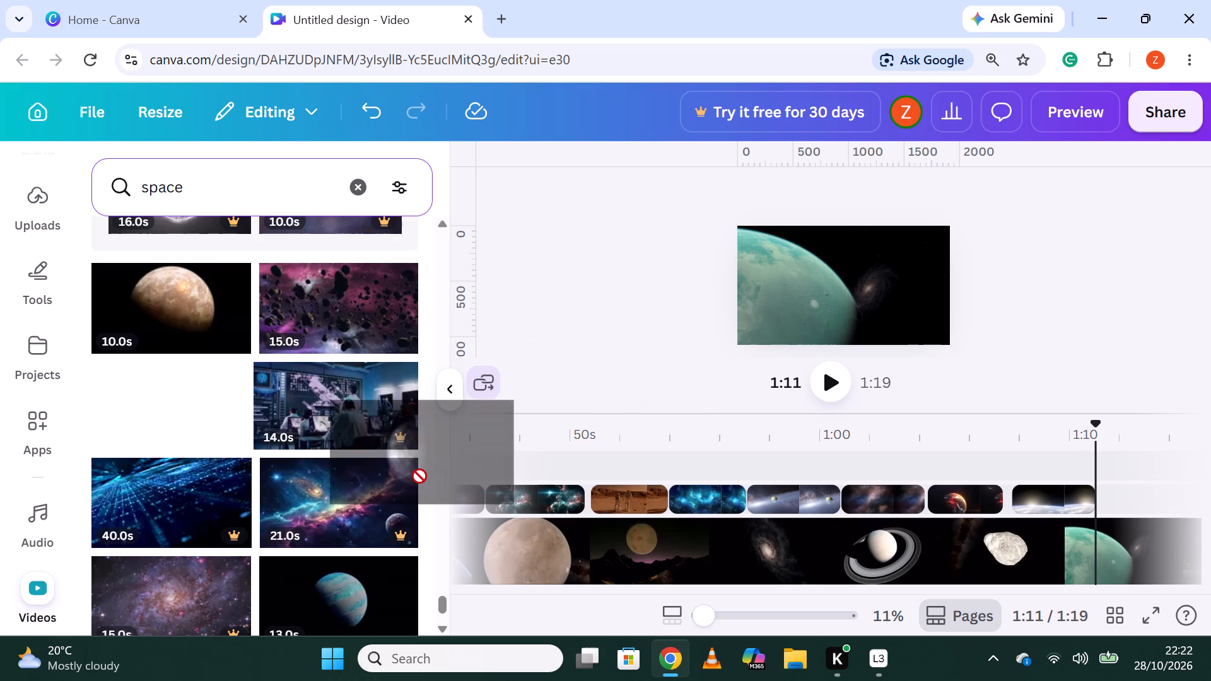
left_click_drag(419, 476, 659, 479)
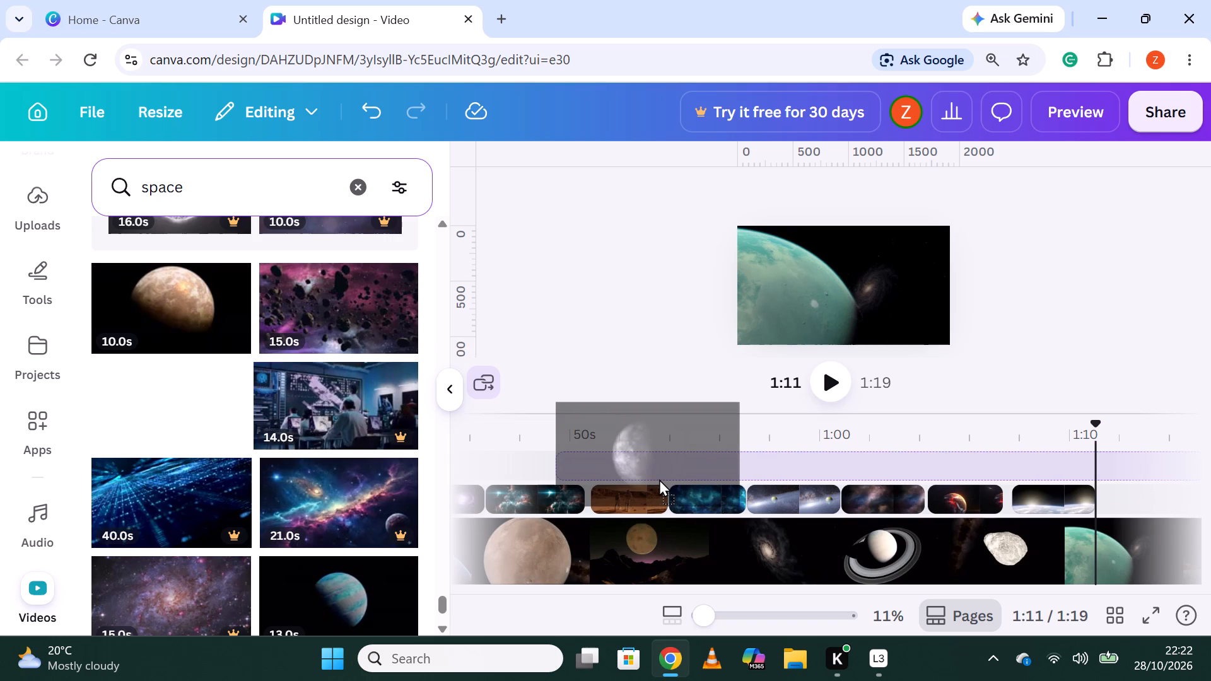
left_click_drag(659, 479, 659, 477)
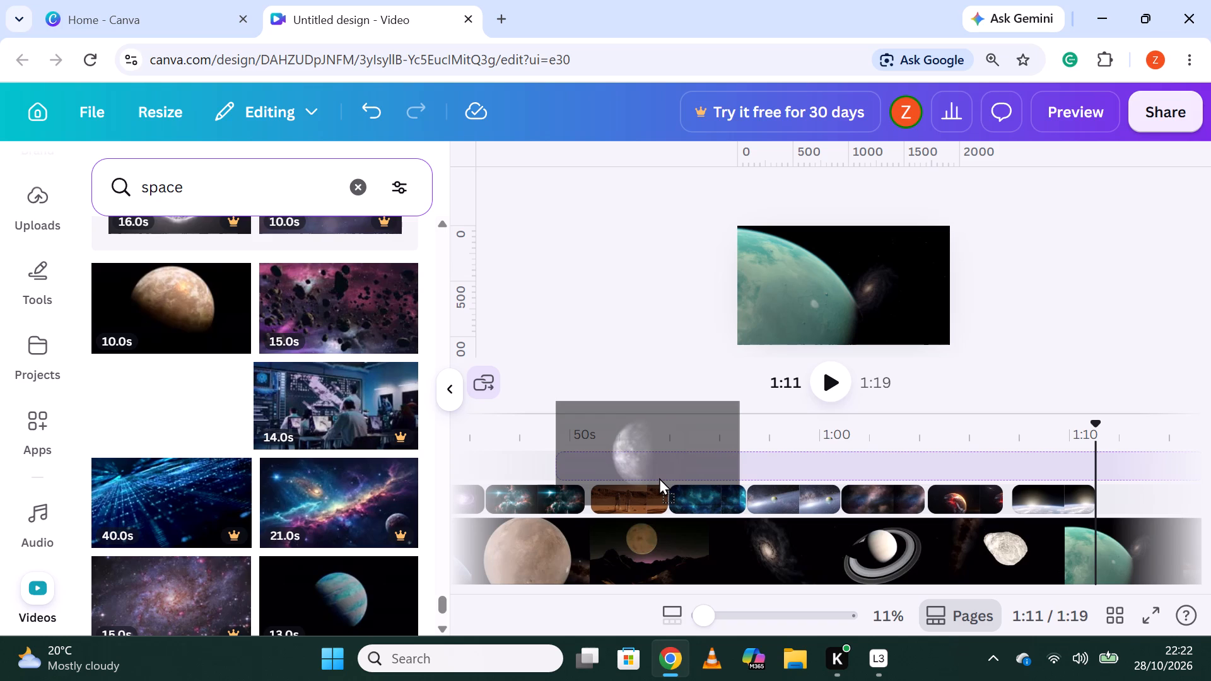
left_click_drag(659, 477, 730, 466)
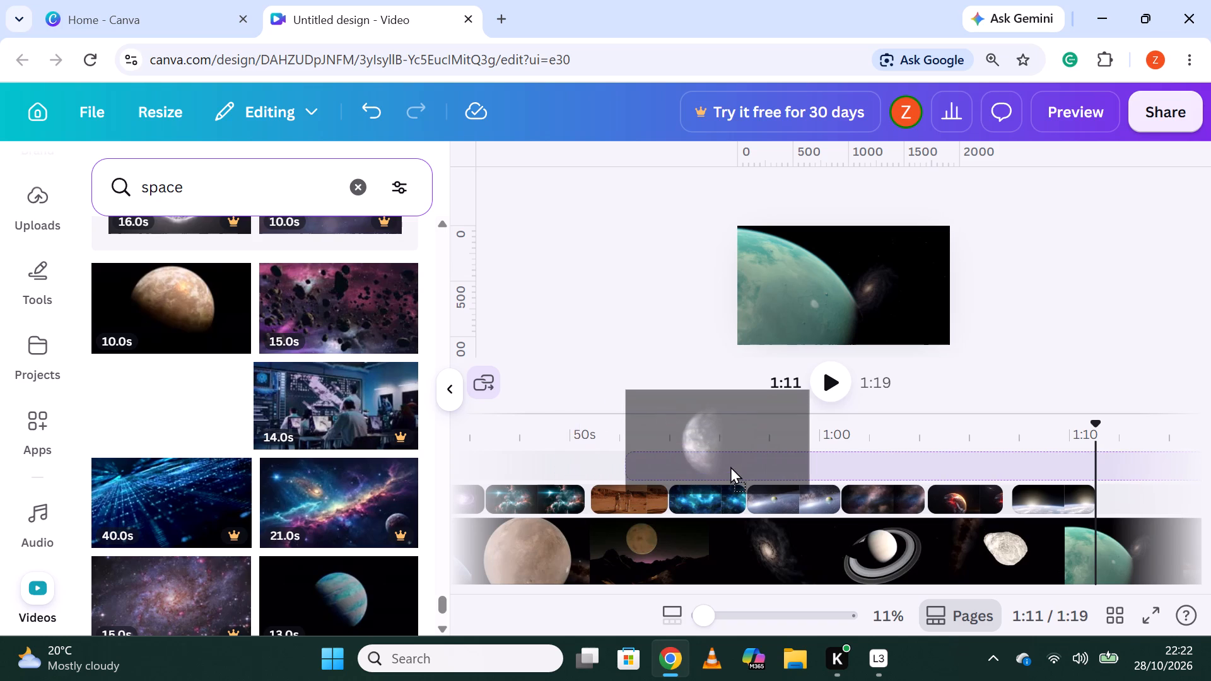
left_click_drag(730, 466, 732, 465)
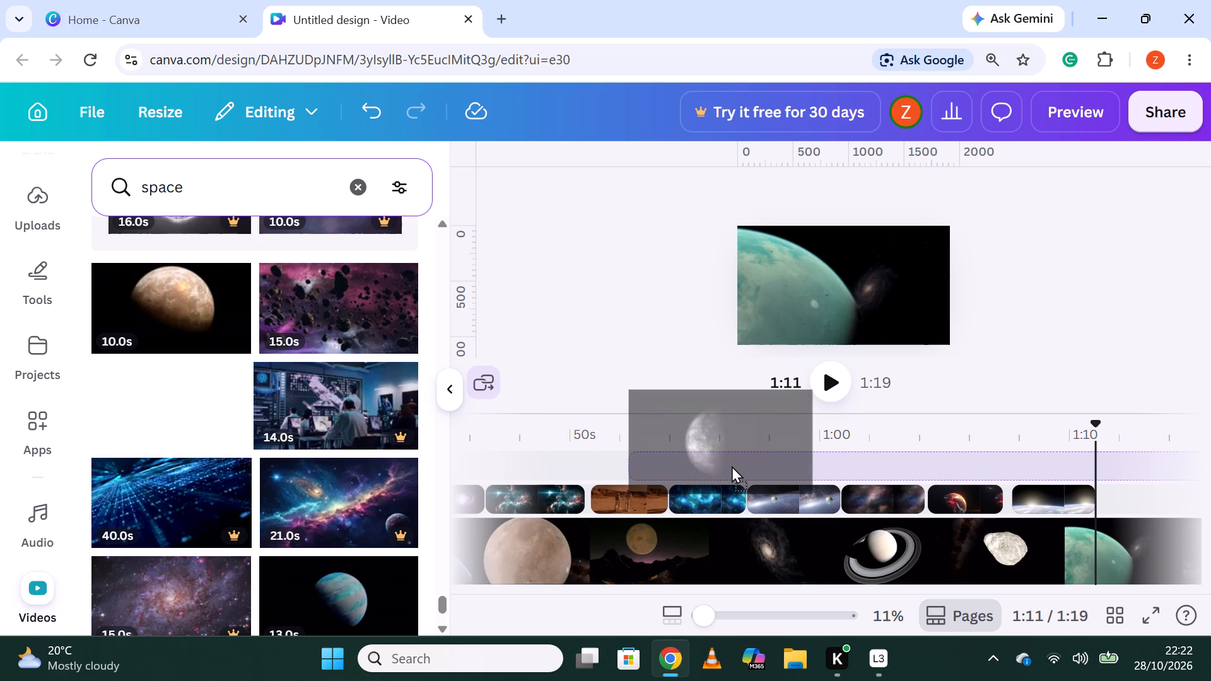
left_click_drag(732, 465, 483, 476)
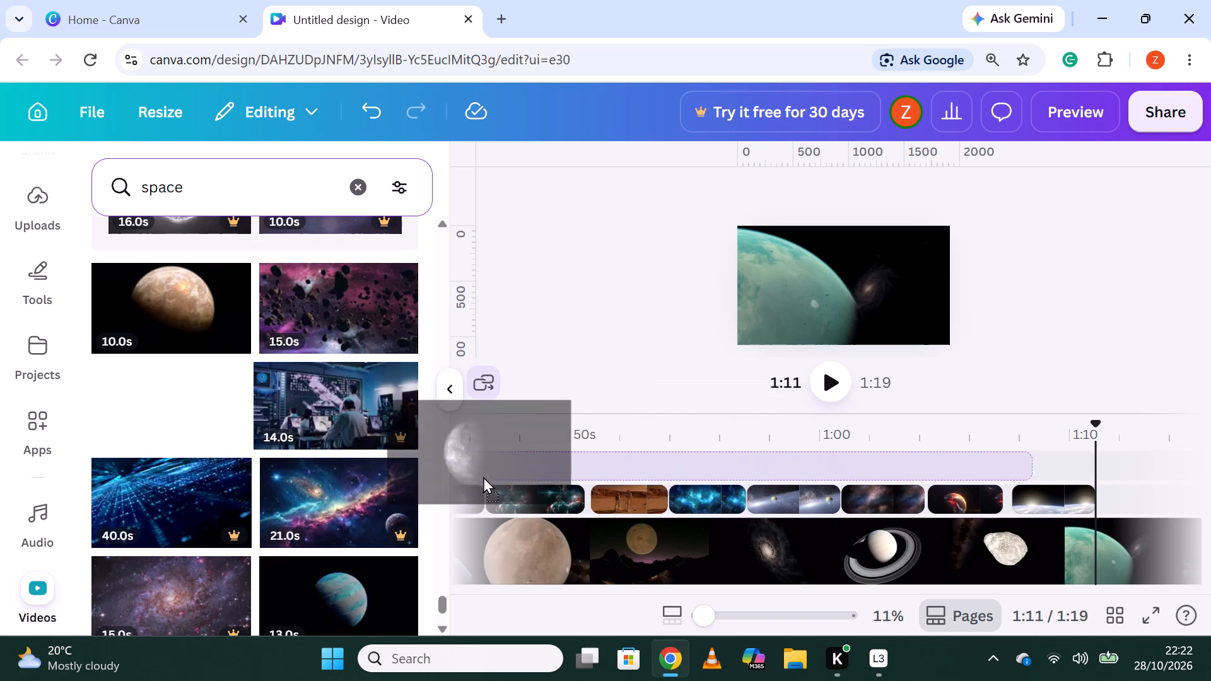
left_click_drag(483, 476, 535, 474)
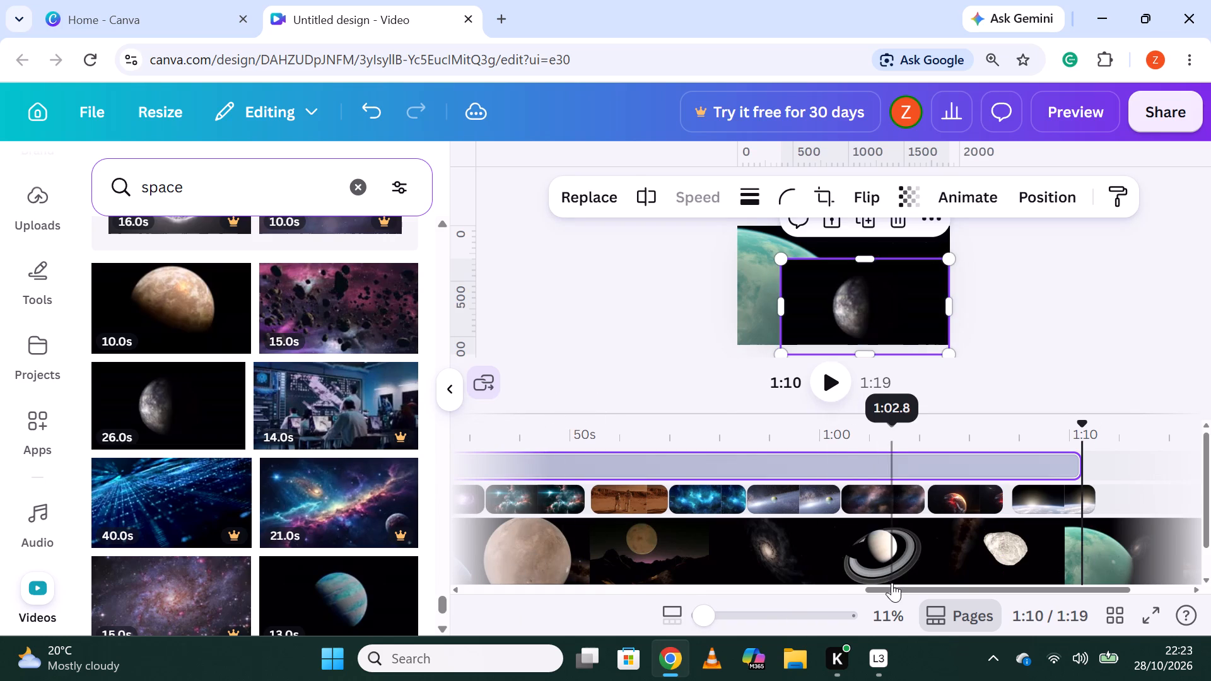
Move the half-lit moon overlay back along its track to the start of the galaxy background video, directly after the intro.
left_click_drag(892, 583, 853, 588)
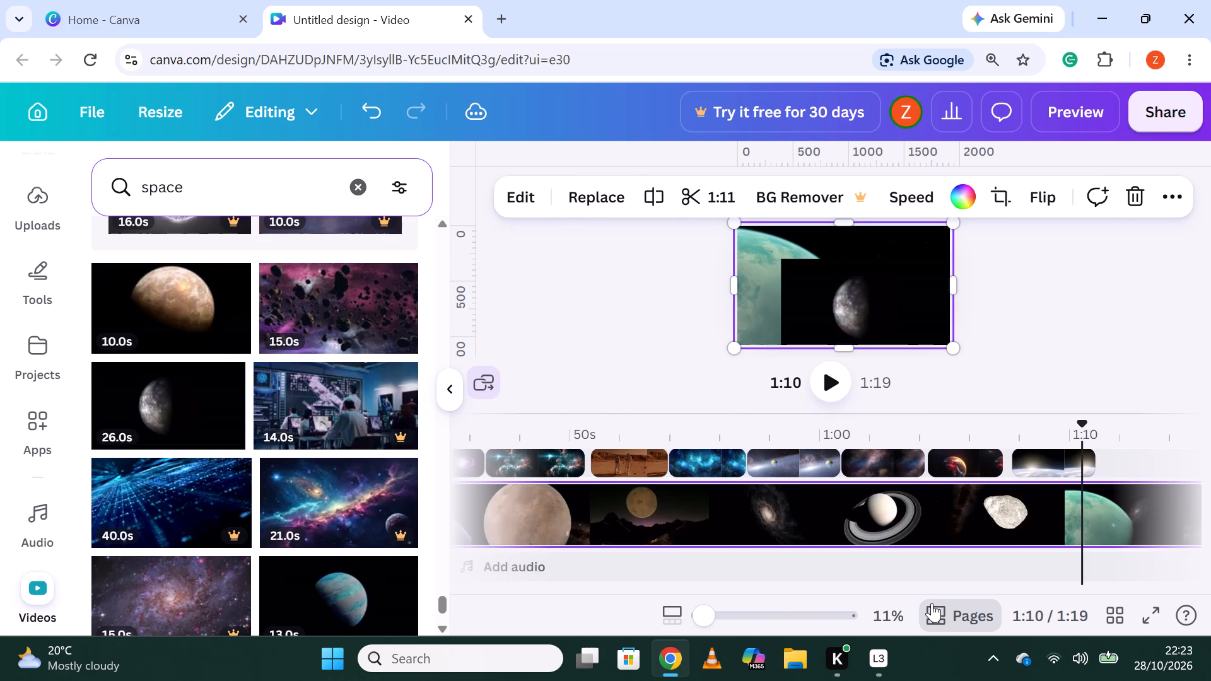
left_click_drag(916, 589, 426, 581)
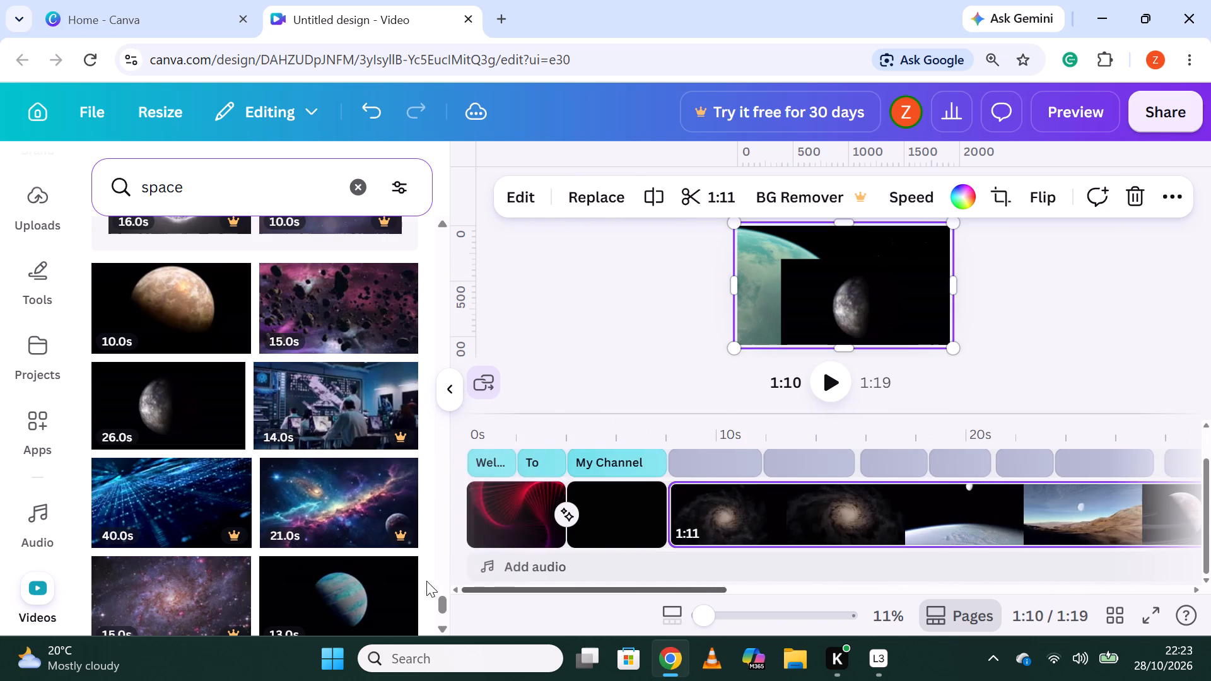
left_click_drag(426, 581, 426, 581)
scroll(728, 492, "up", 3)
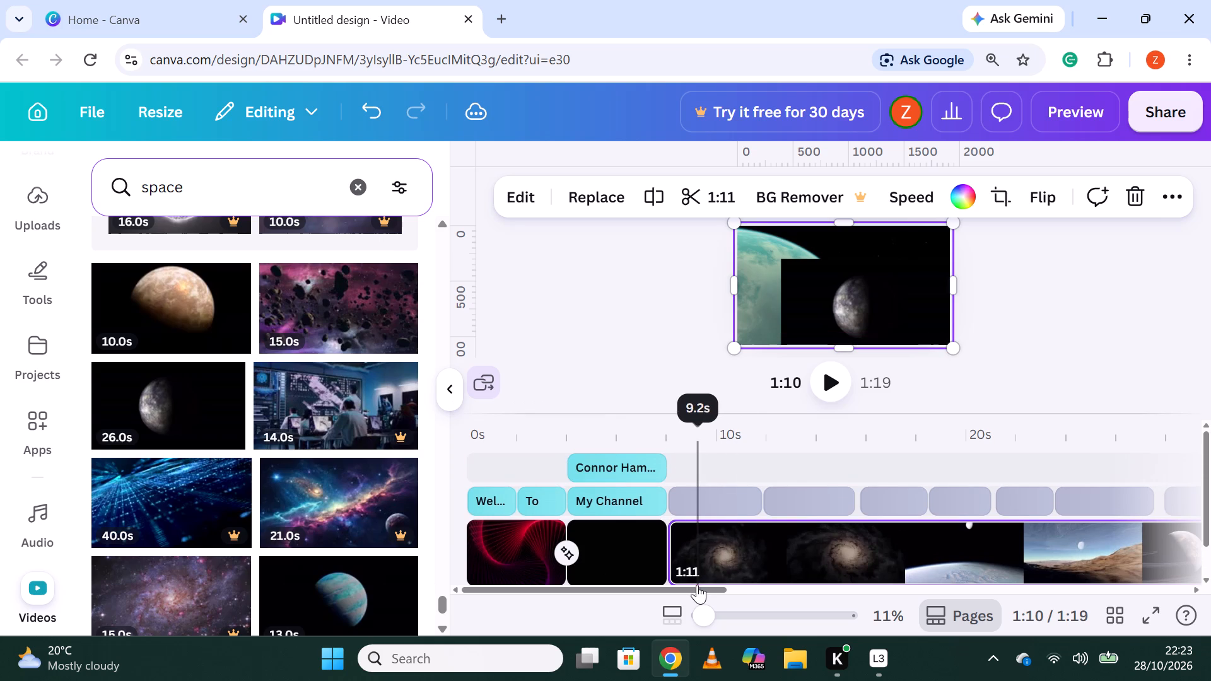
left_click_drag(697, 585, 929, 593)
left_click_drag(988, 464, 950, 458)
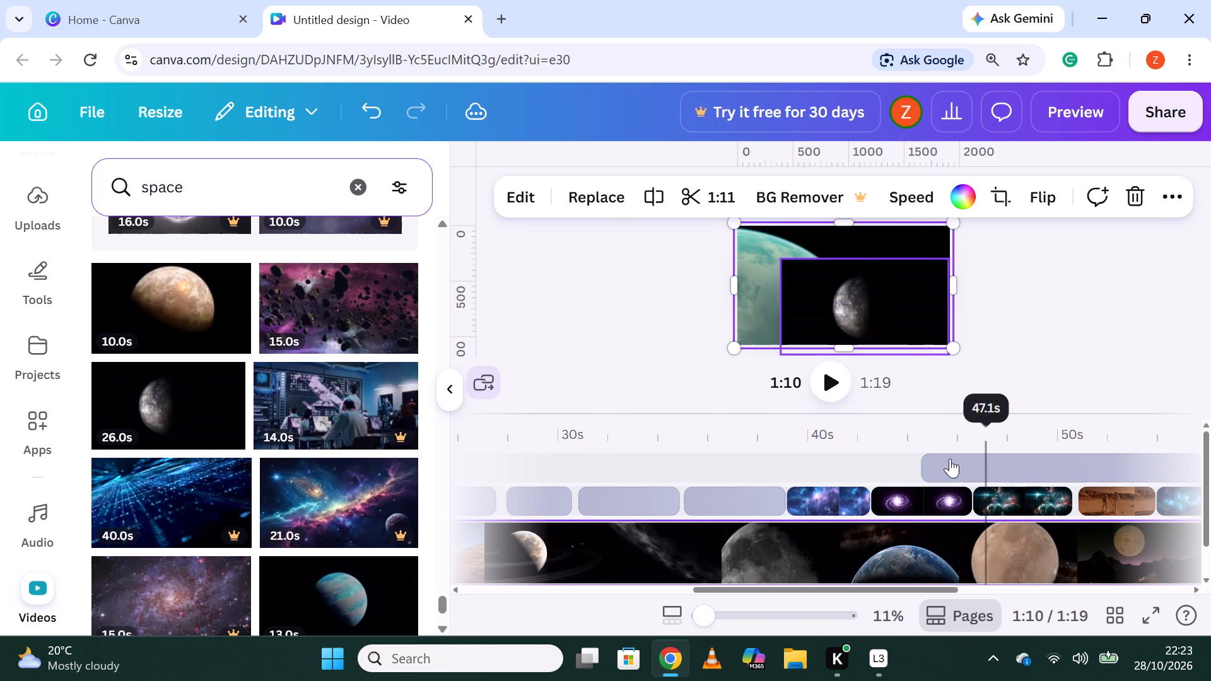
left_click_drag(950, 458, 744, 474)
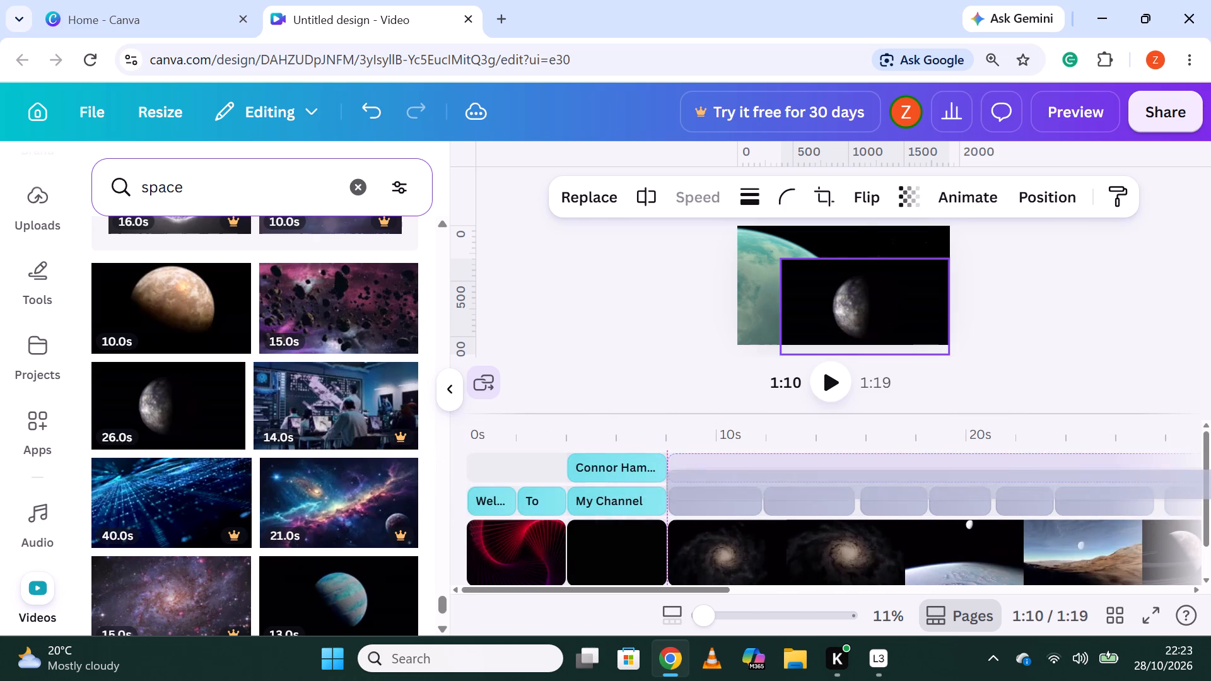
left_click_drag(744, 474, 739, 469)
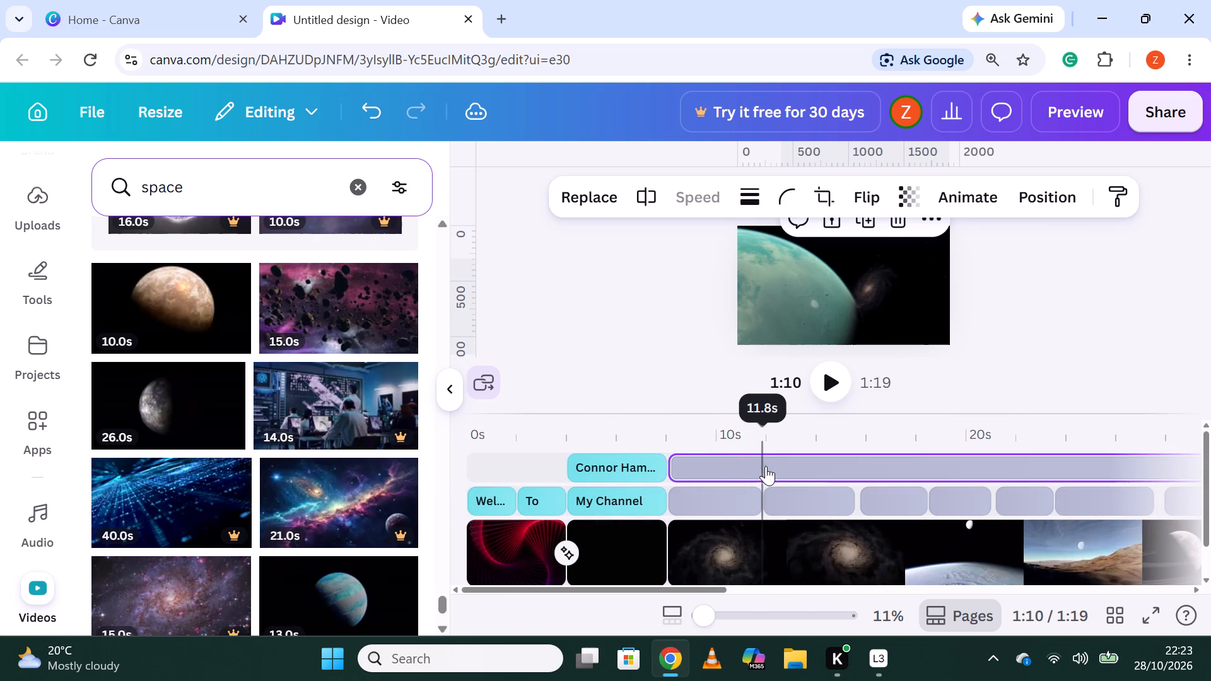
Split the half-lit moon overlay at about 11.7s and delete its second part.
left_click(762, 467)
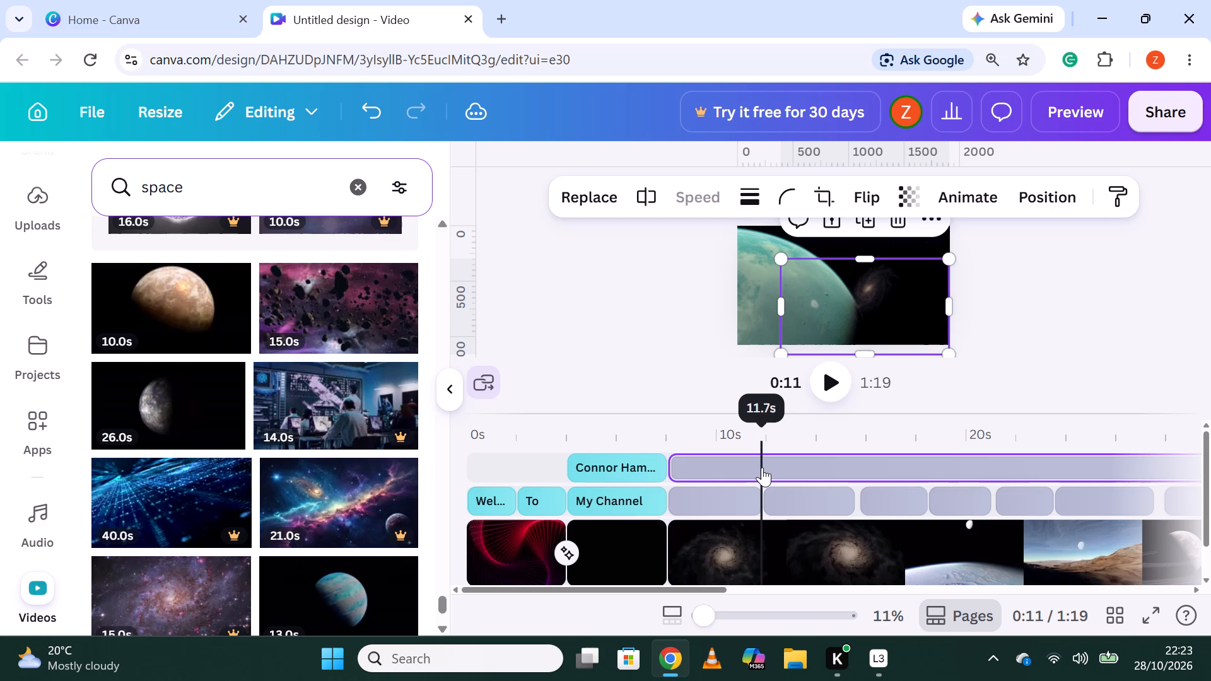
right_click(761, 468)
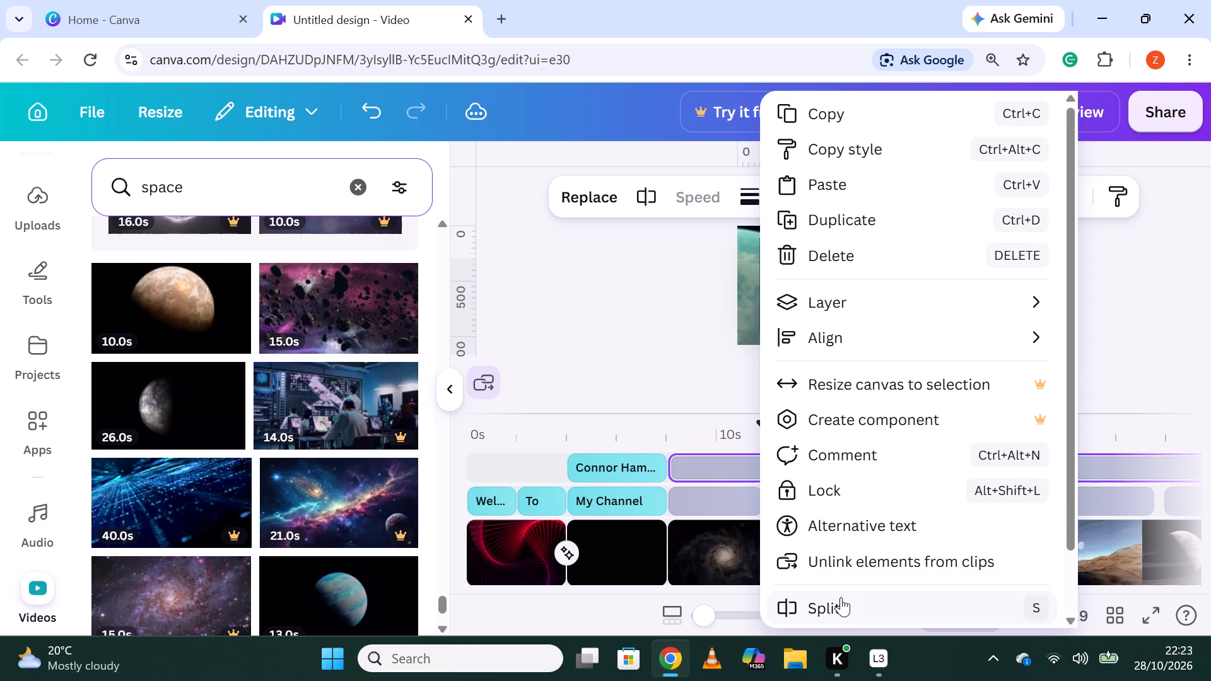
left_click(841, 597)
right_click(822, 457)
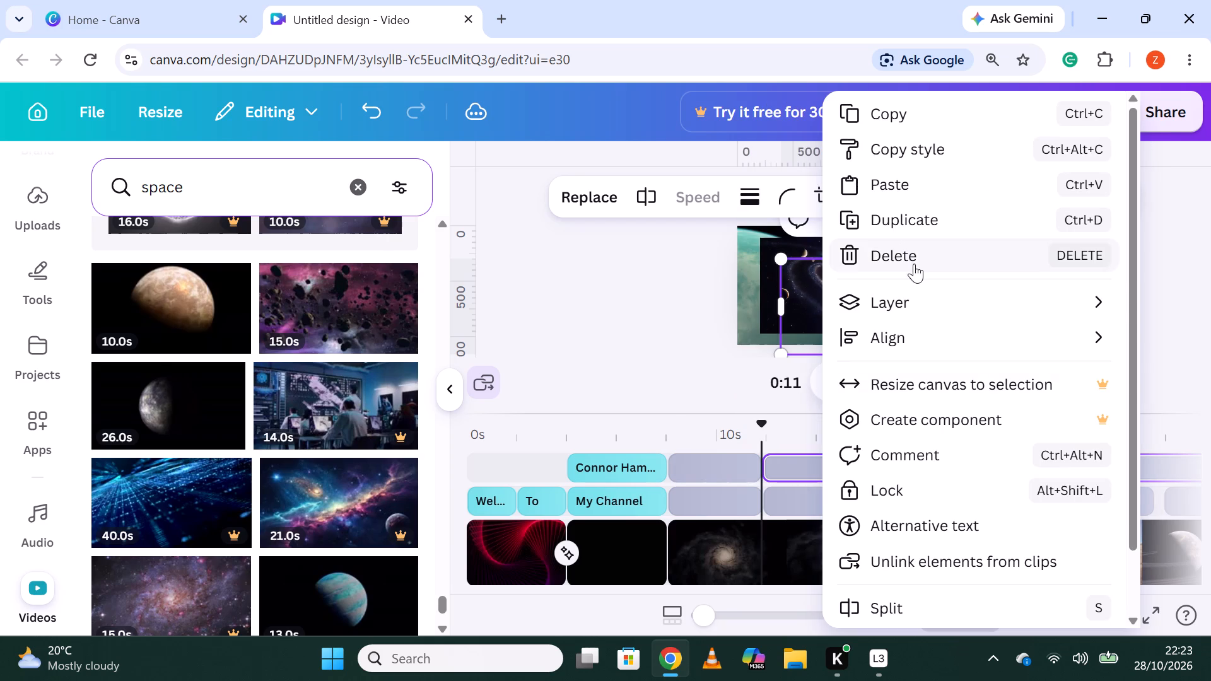
left_click(914, 253)
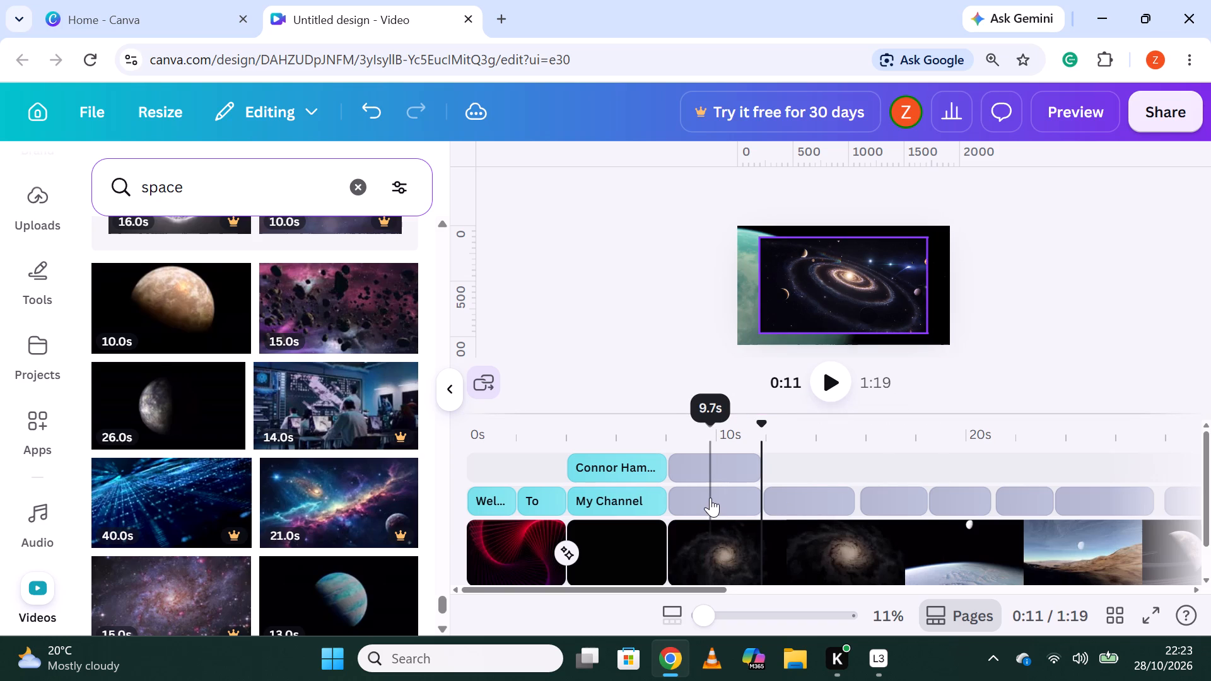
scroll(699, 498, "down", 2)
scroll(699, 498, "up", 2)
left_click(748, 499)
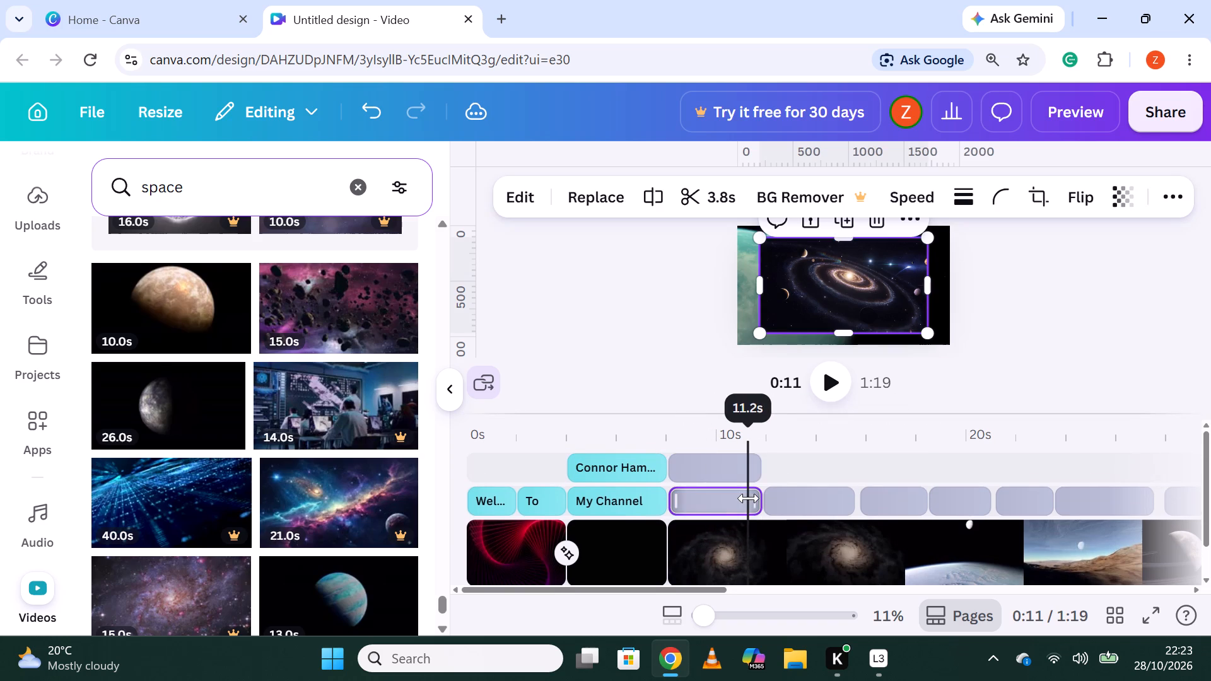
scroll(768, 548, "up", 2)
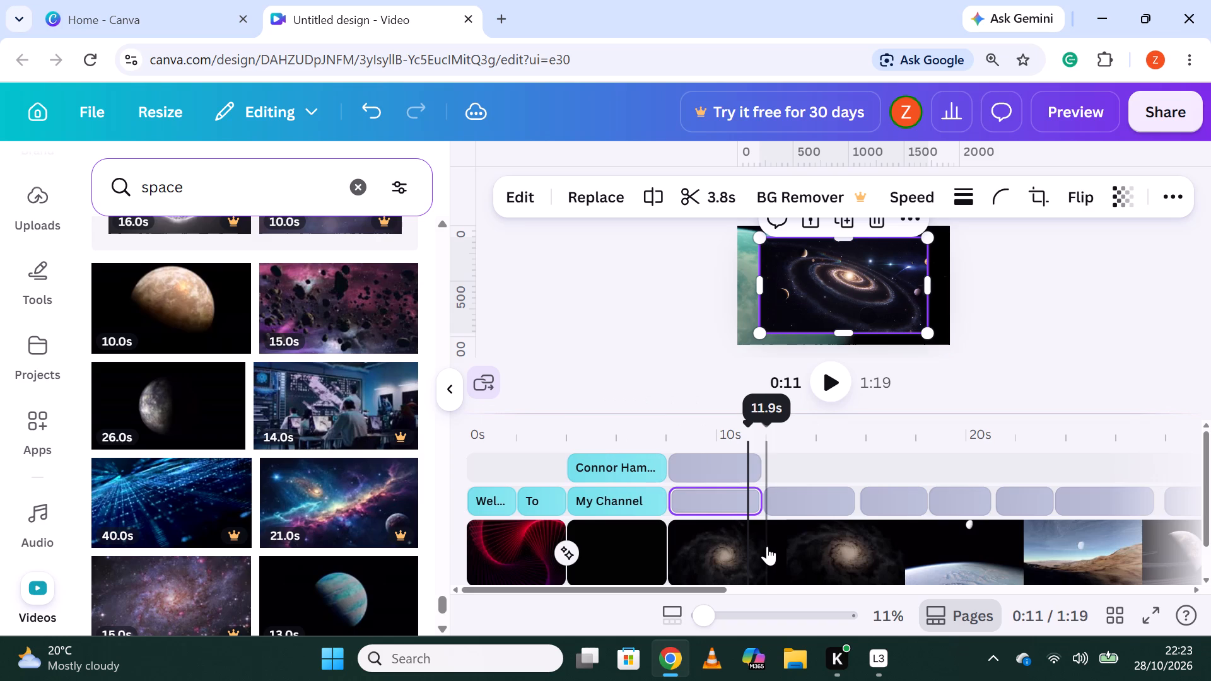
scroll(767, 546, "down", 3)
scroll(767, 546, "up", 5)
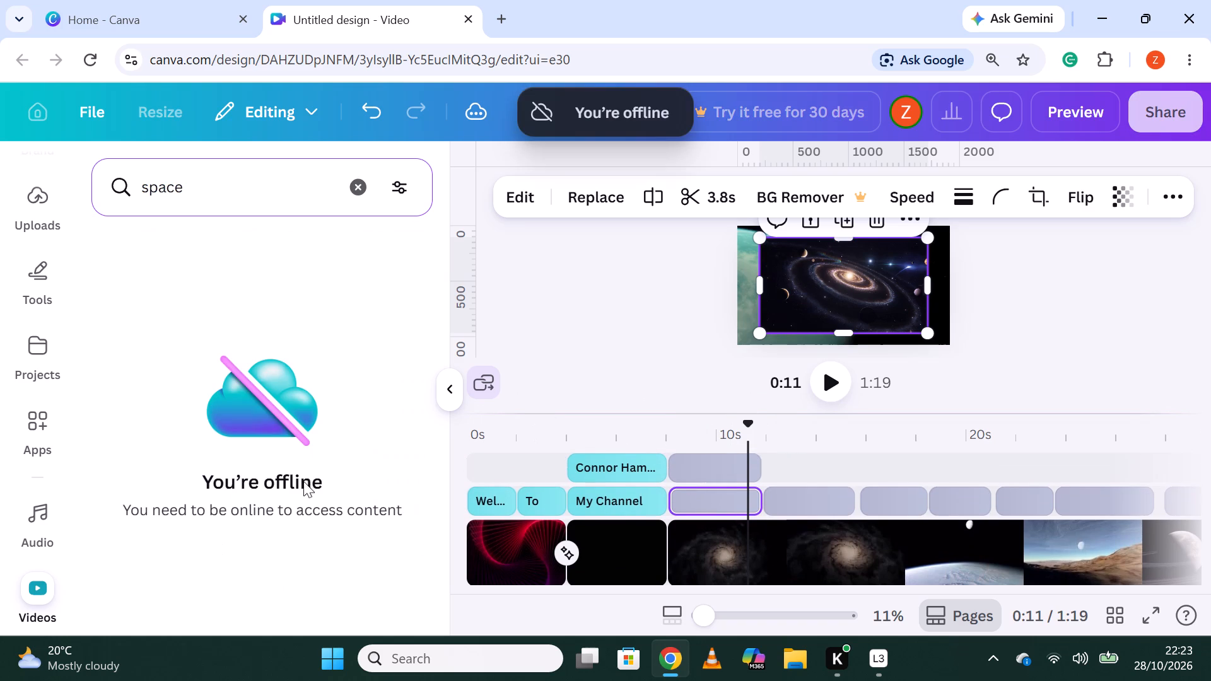